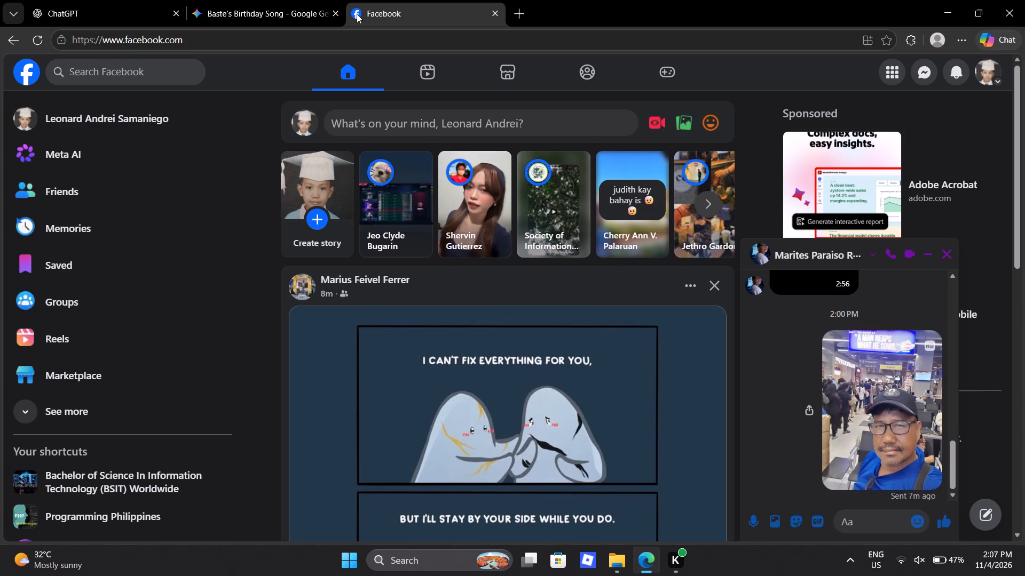
Find the 2:56 CapCut video in the open Messenger chat, download it, and close the media viewer.
scroll(822, 323, up, 3)
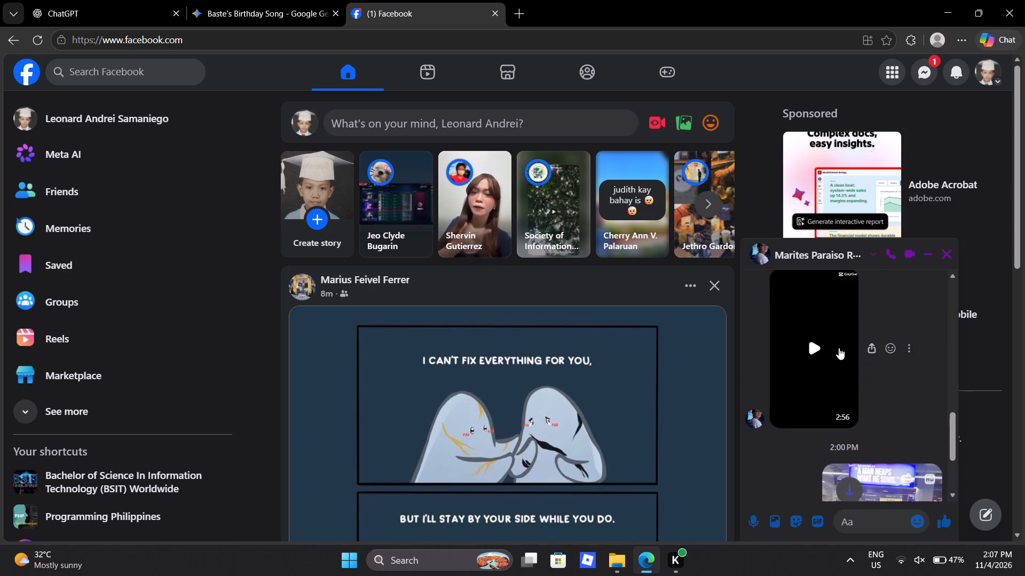
scroll(839, 348, up, 1)
scroll(839, 348, down, 2)
click(815, 345)
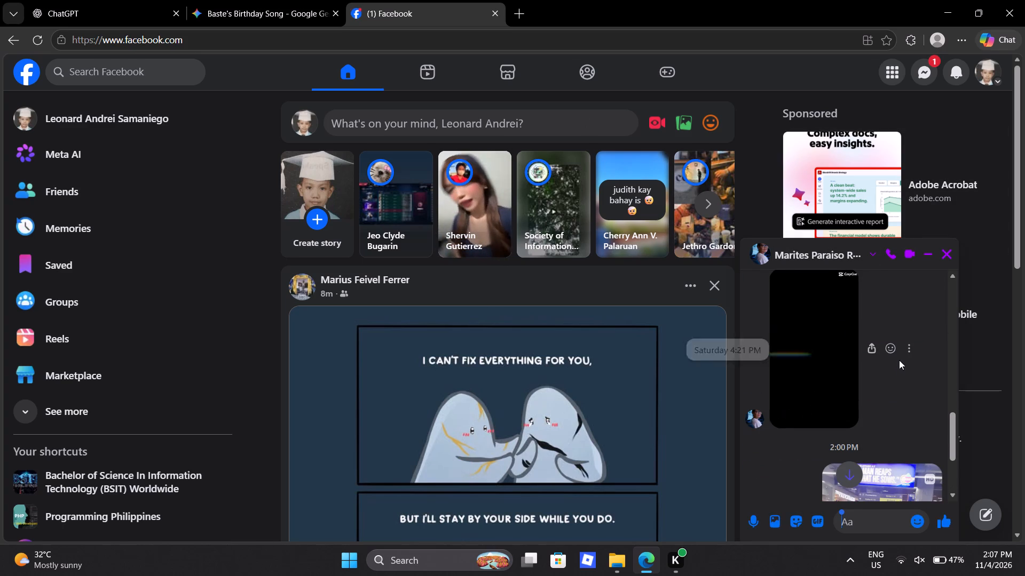
scroll(909, 366, up, 4)
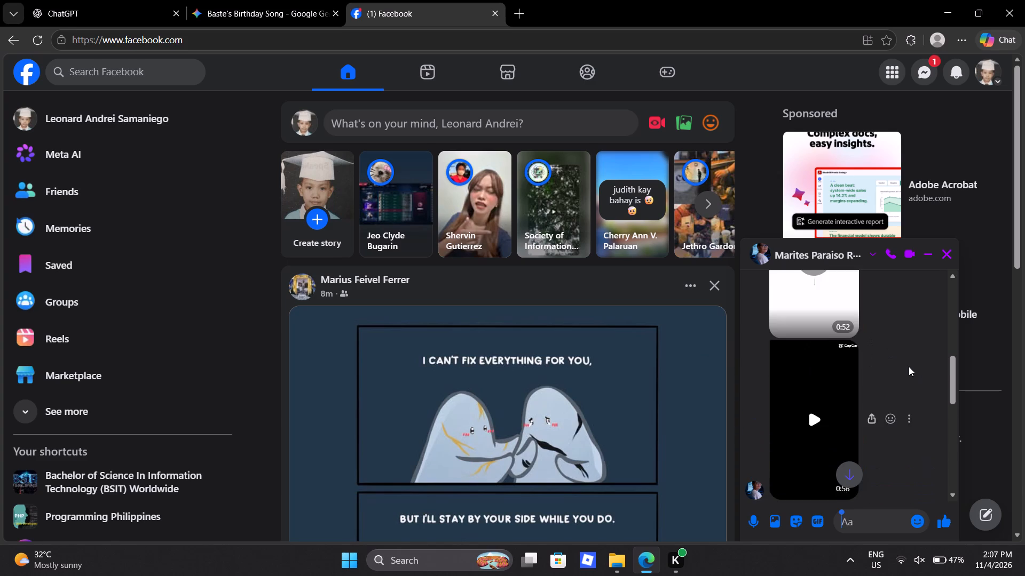
scroll(909, 366, up, 10)
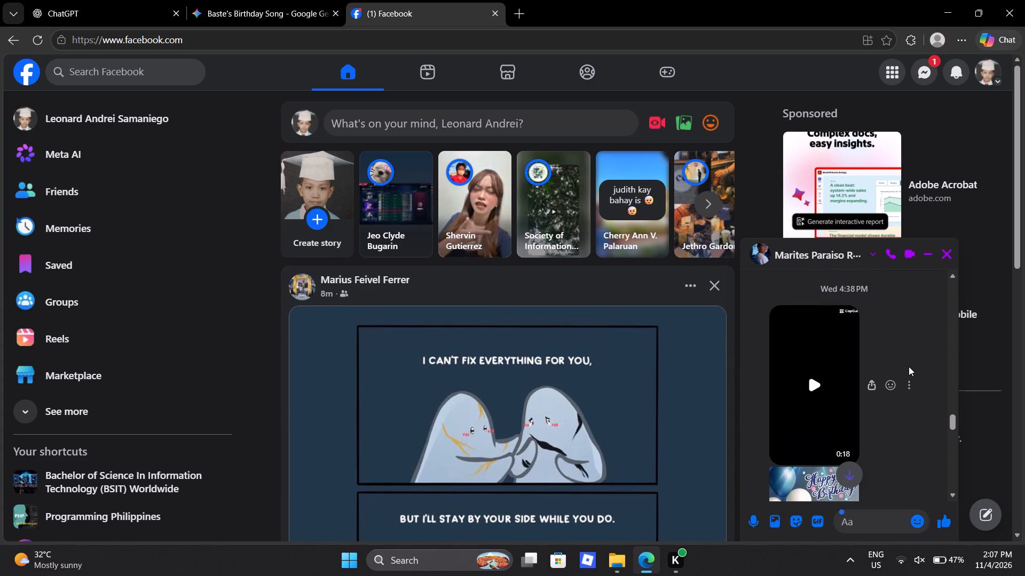
scroll(866, 380, down, 11)
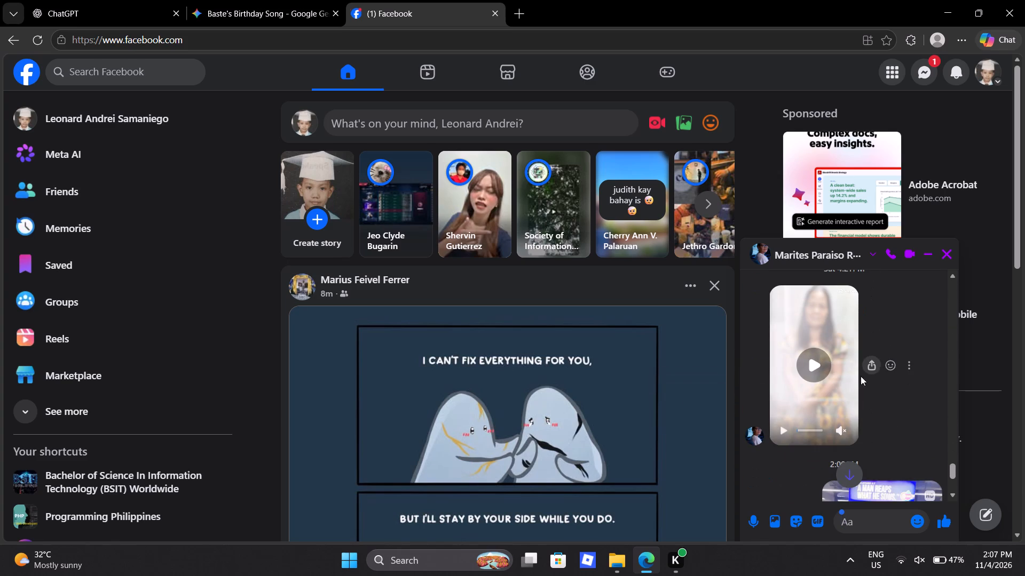
click(844, 345)
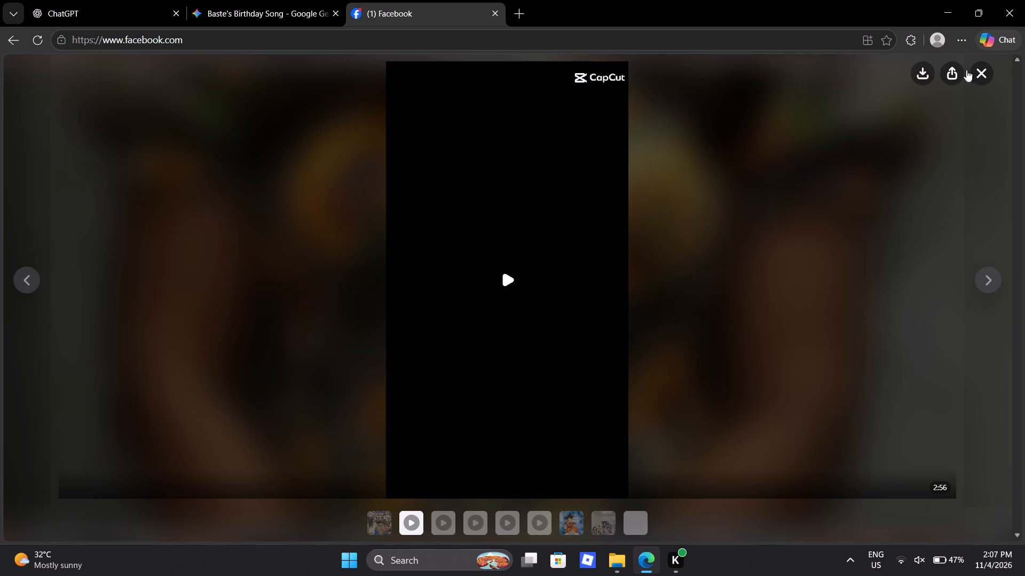
click(918, 71)
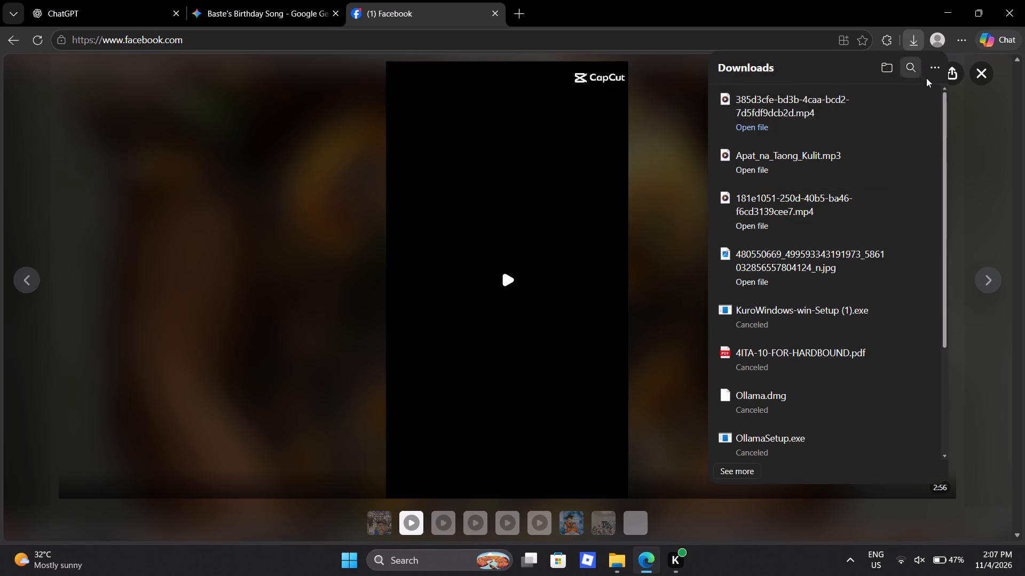
click(977, 75)
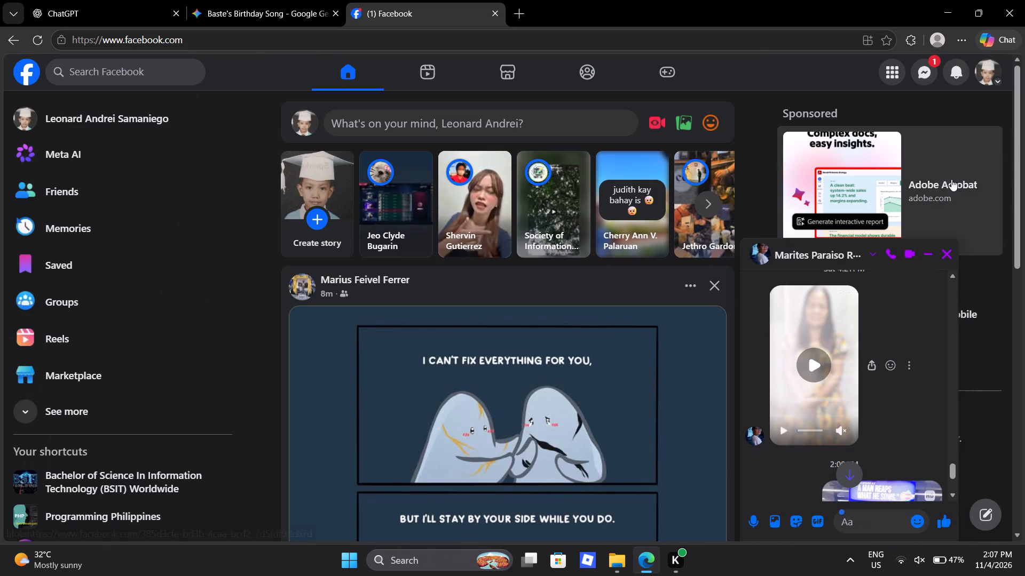
Close the Messenger chat window on the Facebook home page.
click(932, 65)
click(932, 65)
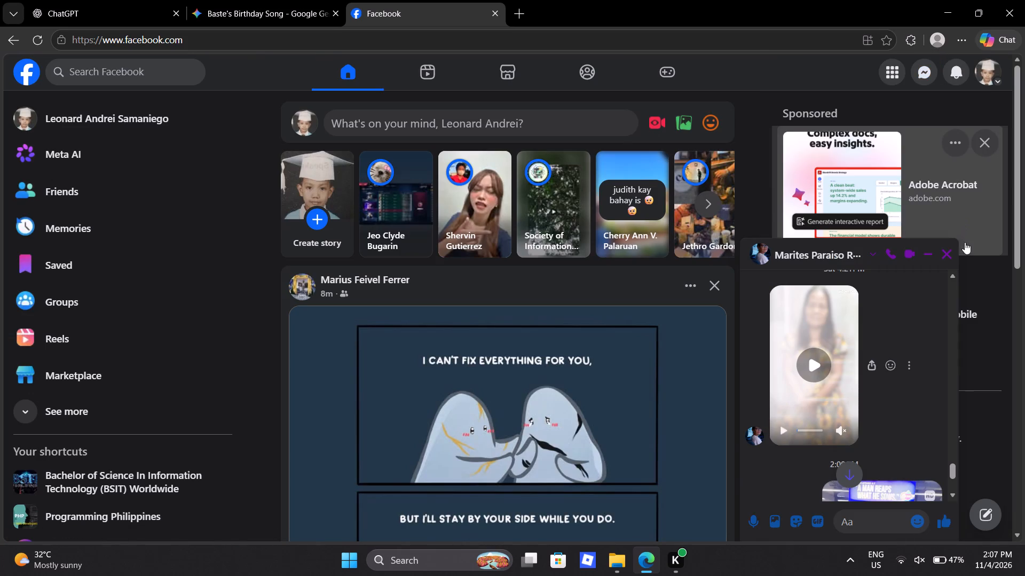
click(956, 258)
click(956, 257)
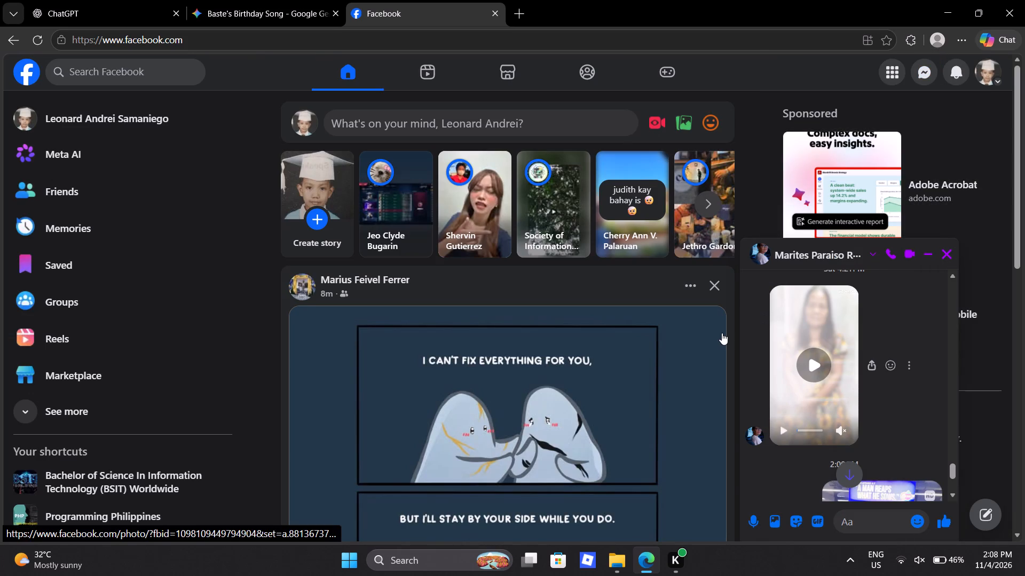
scroll(740, 318, down, 6)
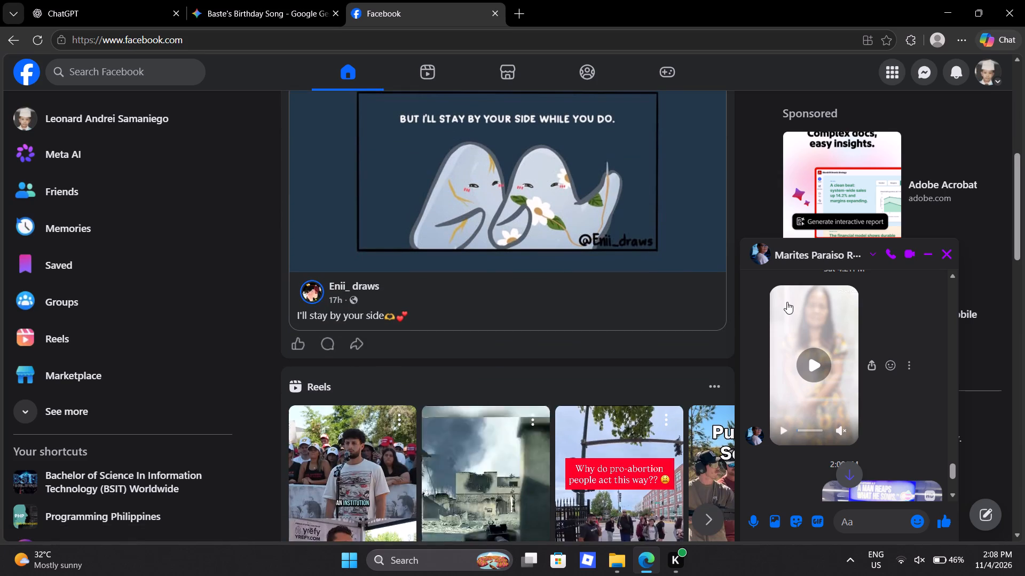
scroll(787, 302, up, 3)
click(953, 249)
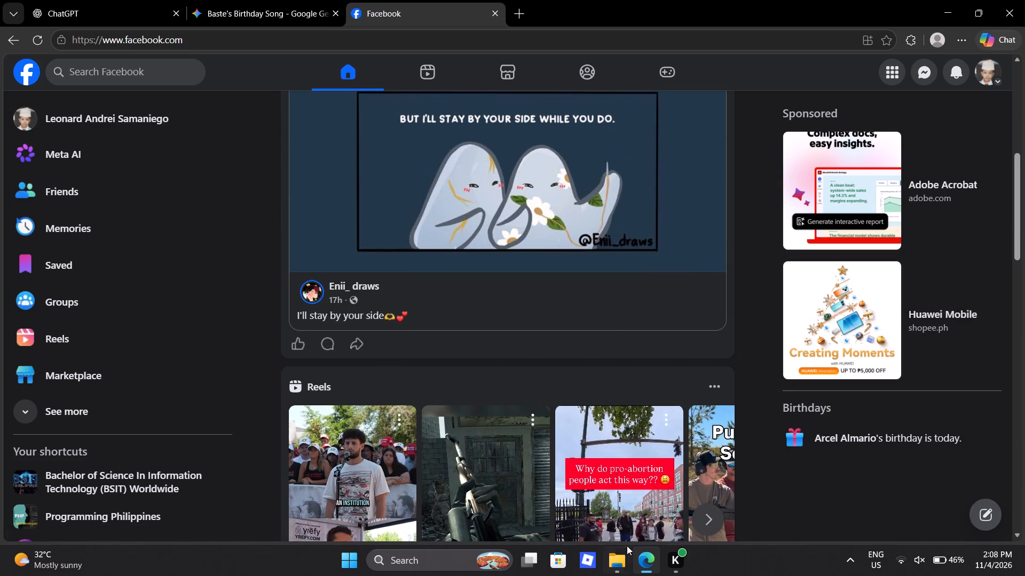
Bring up the Downloads folder in File Explorer, and search Windows for "cap" to launch CapCut.
click(627, 546)
click(429, 557)
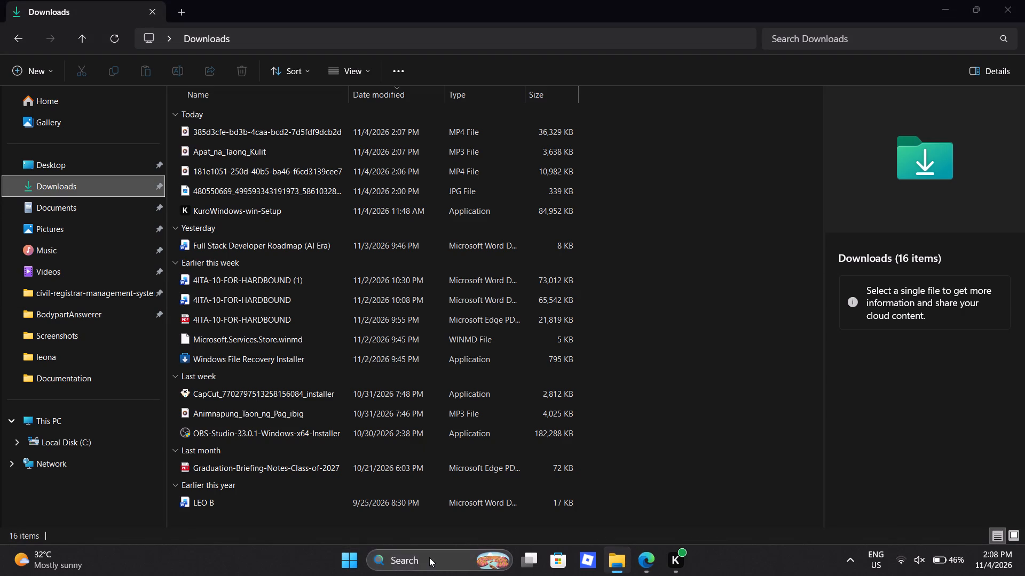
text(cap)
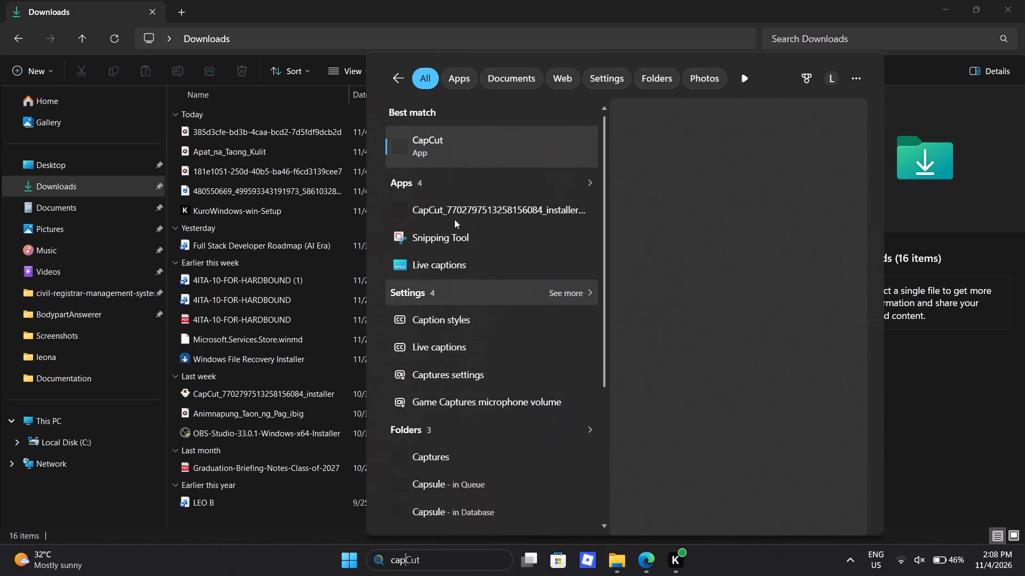
click(449, 140)
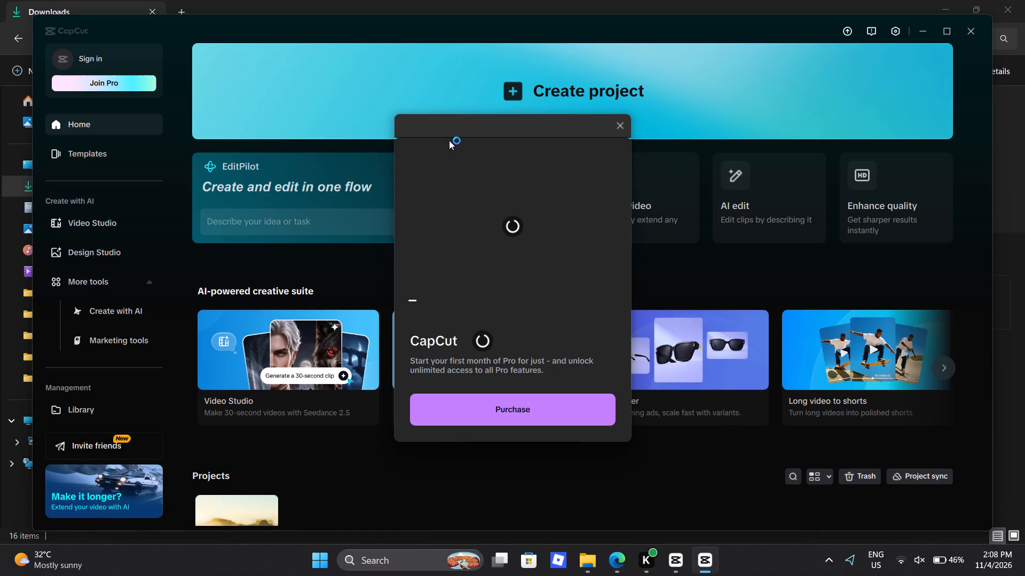
Dismiss the Pro purchase offer and create a new project.
click(618, 124)
click(543, 92)
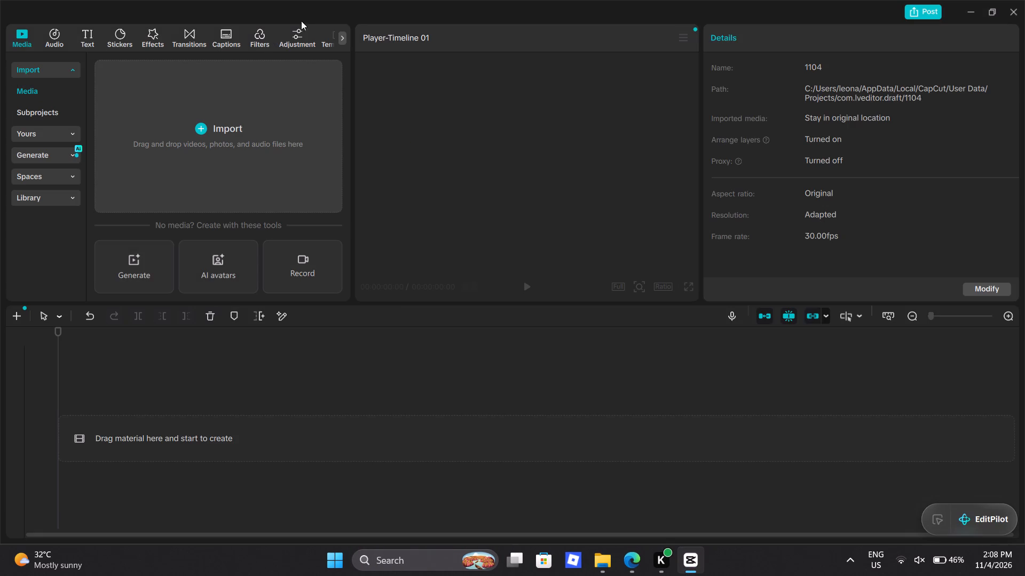
Import the MP4 video whose name starts with 181e1051 from the Downloads folder into the project media.
click(189, 140)
click(203, 150)
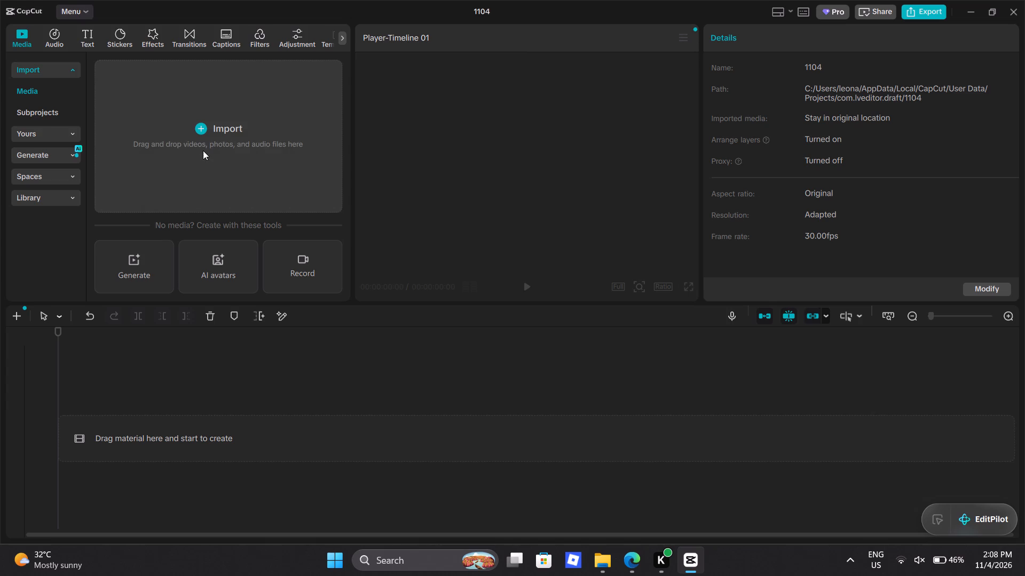
click(70, 139)
click(71, 143)
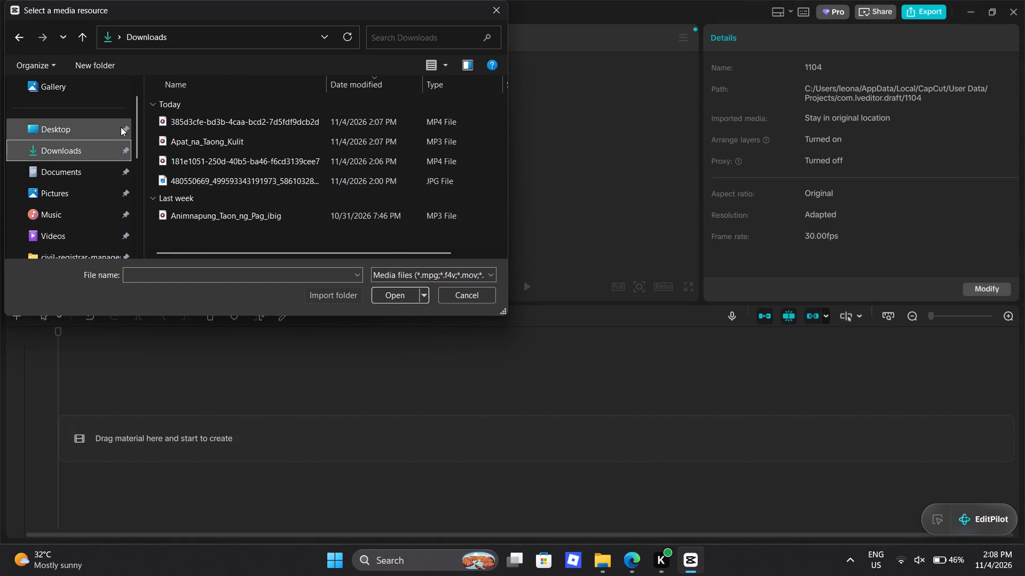
click(236, 175)
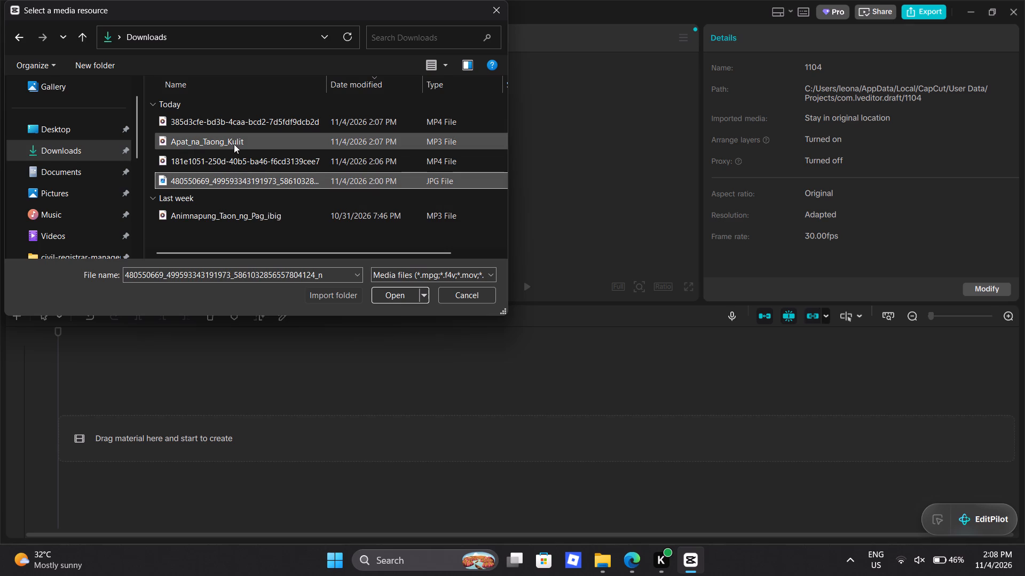
double_click(232, 155)
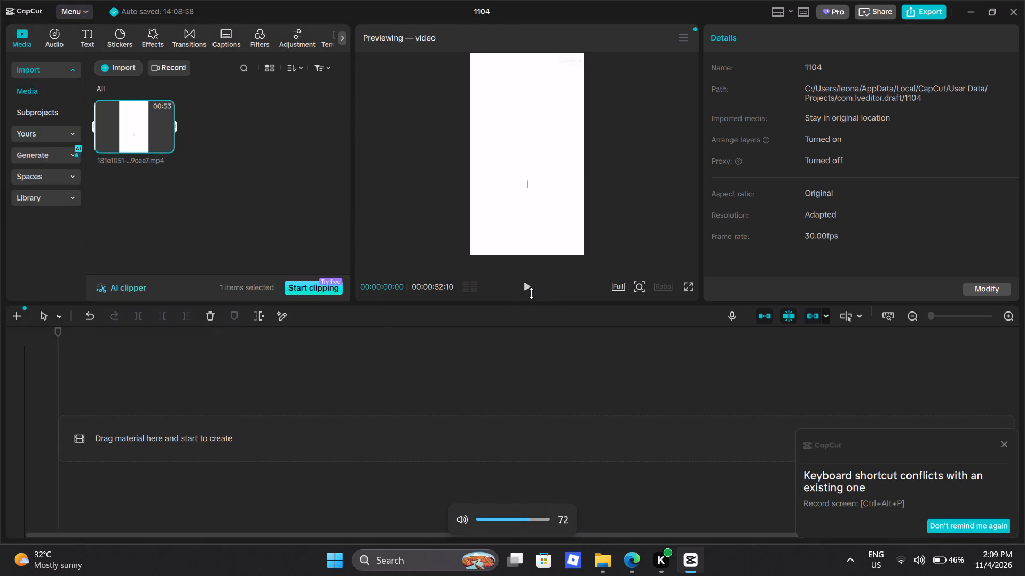
Play the imported video briefly in the preview and pause it.
click(522, 286)
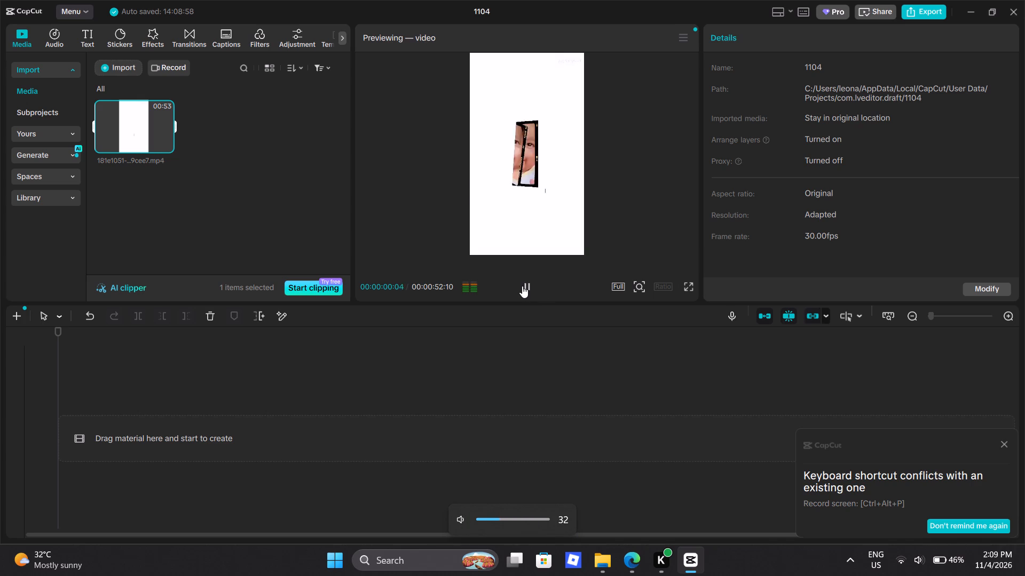
click(522, 286)
click(522, 286)
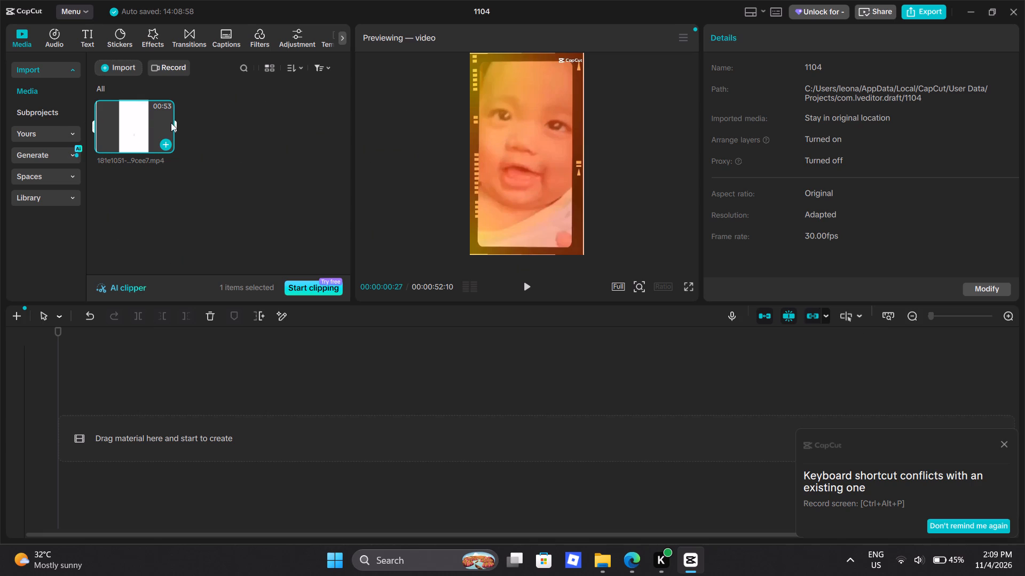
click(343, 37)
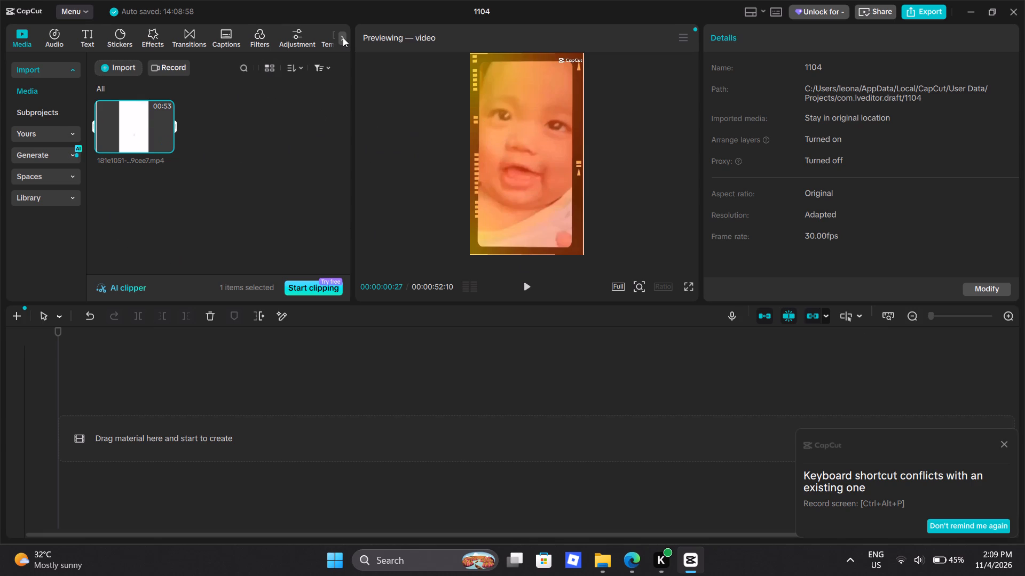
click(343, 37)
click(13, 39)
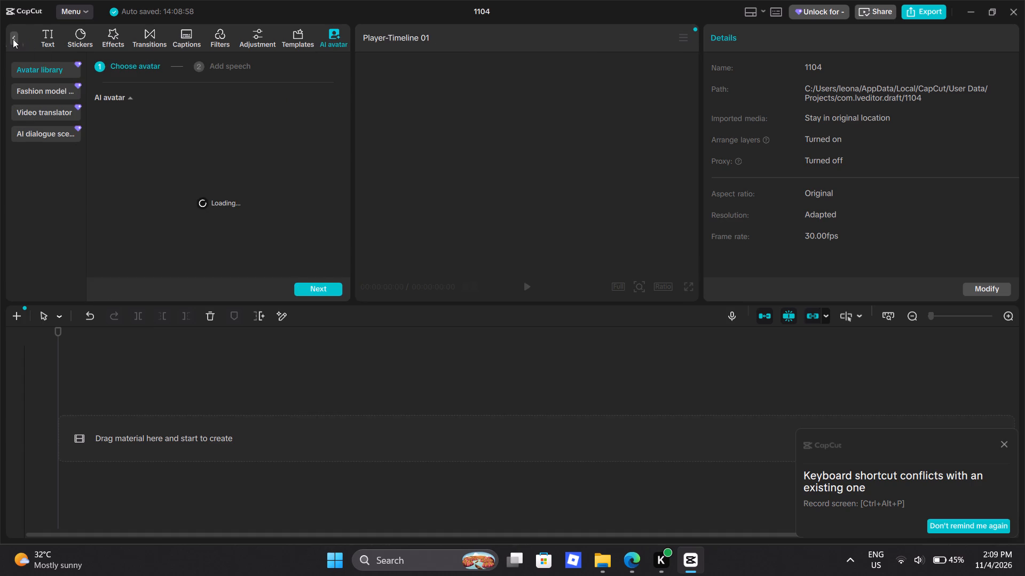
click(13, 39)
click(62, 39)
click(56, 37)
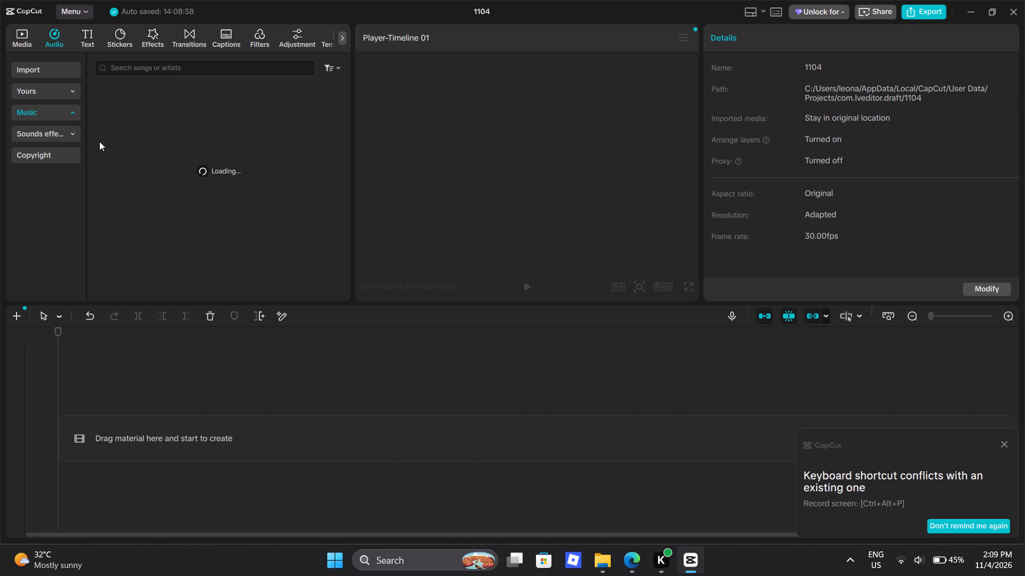
Dismiss the keyboard shortcut conflict notice.
click(1004, 441)
click(1004, 446)
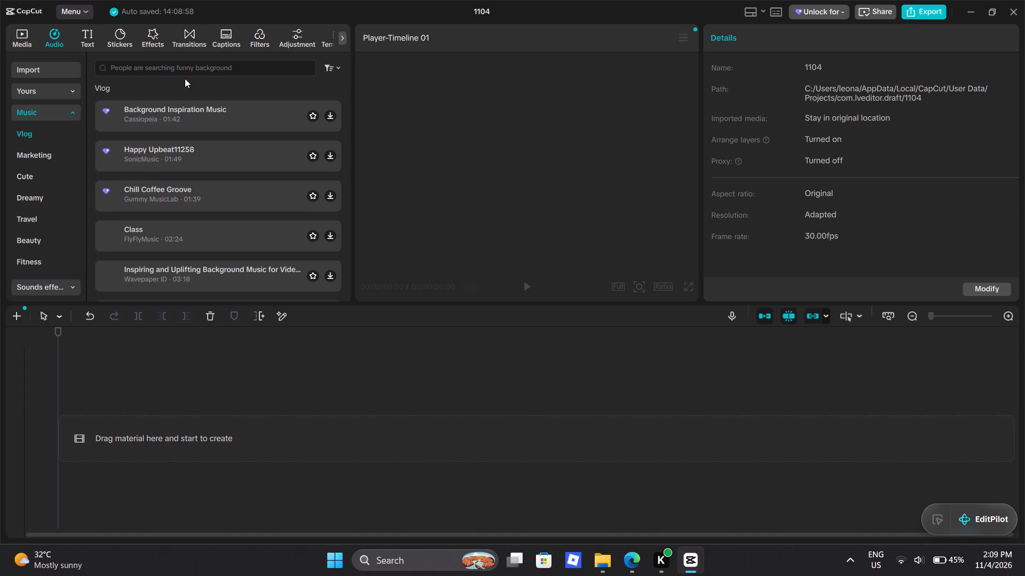
Preview the imported 181e1051 clip from the project media again to check its picture and sound.
click(278, 377)
click(525, 293)
click(16, 42)
click(140, 113)
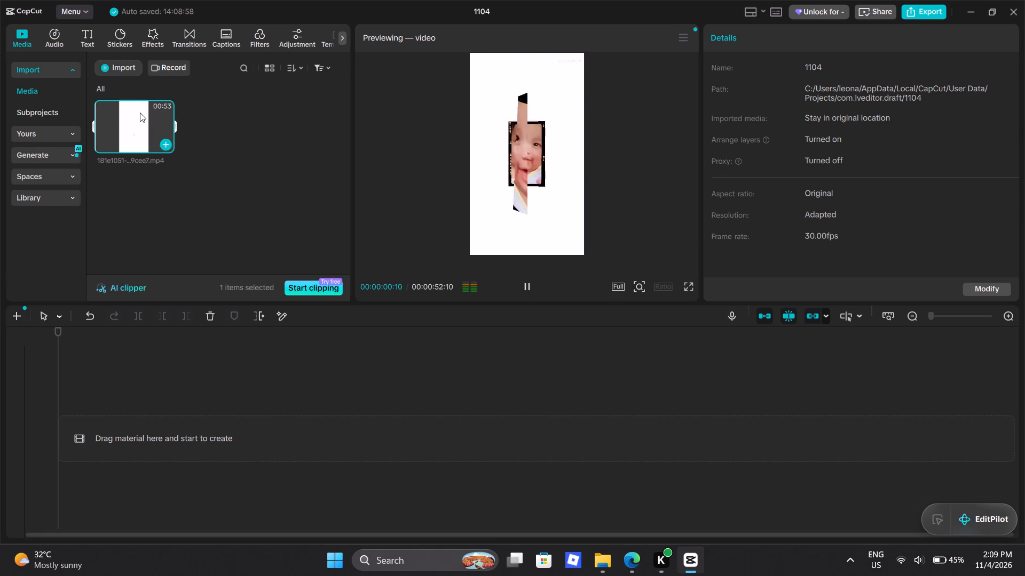
click(523, 284)
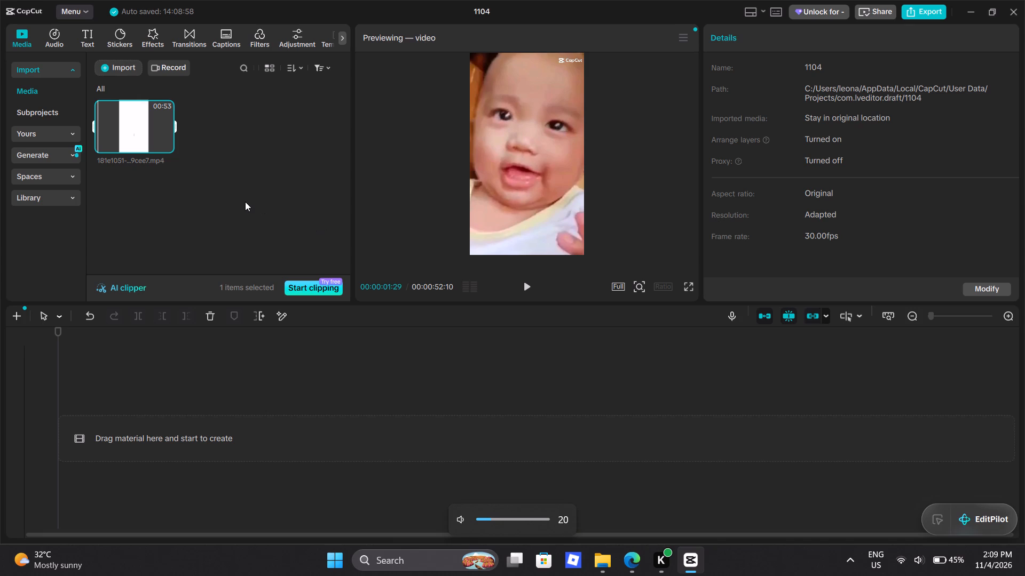
right_click(129, 118)
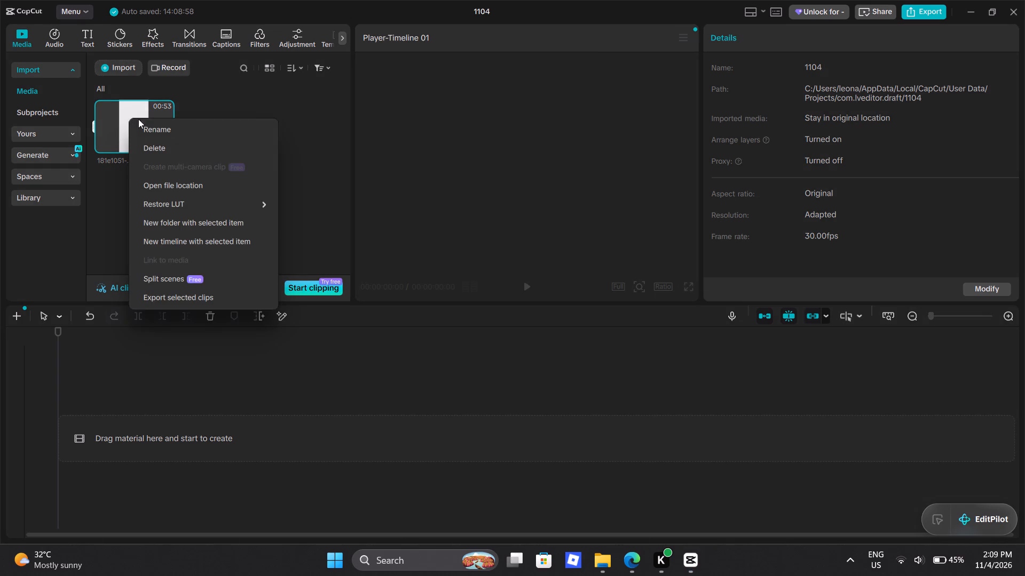
click(257, 98)
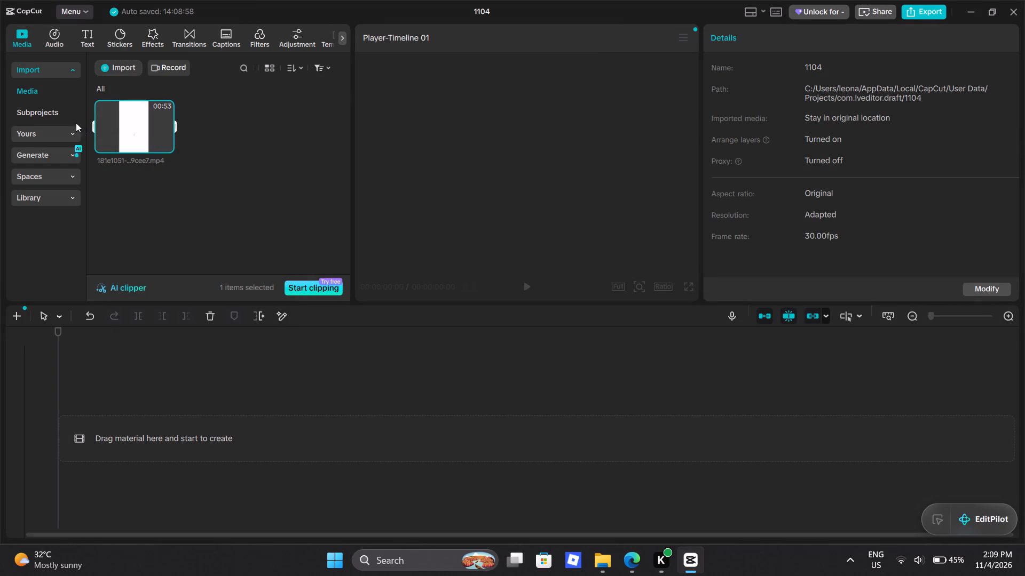
click(124, 116)
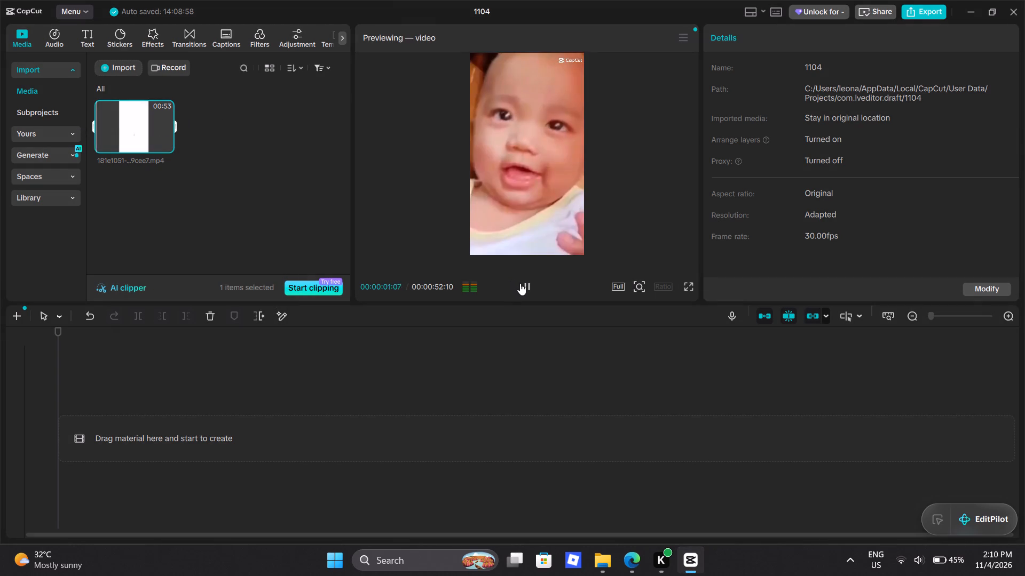
click(522, 283)
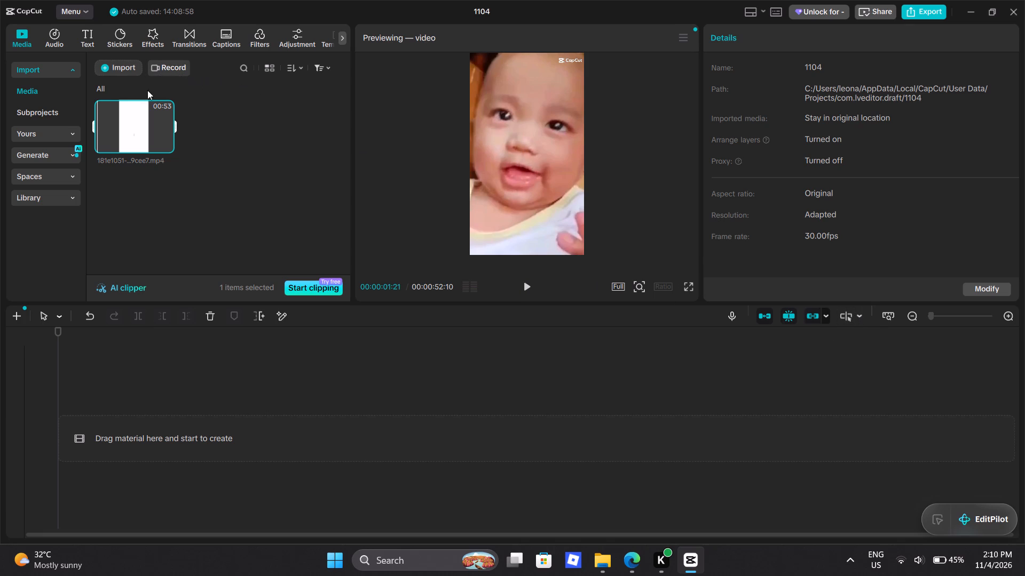
Import the audio of Apat_na_Taong_Kulit from the Downloads folder through Extract audio.
click(62, 36)
scroll(47, 178, down, 2)
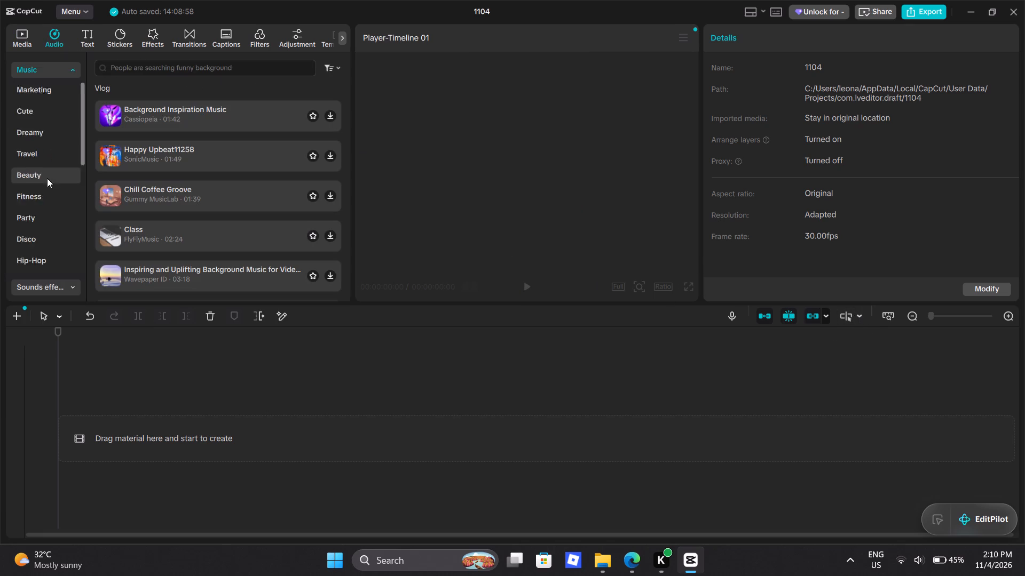
scroll(47, 178, down, 11)
scroll(49, 178, up, 3)
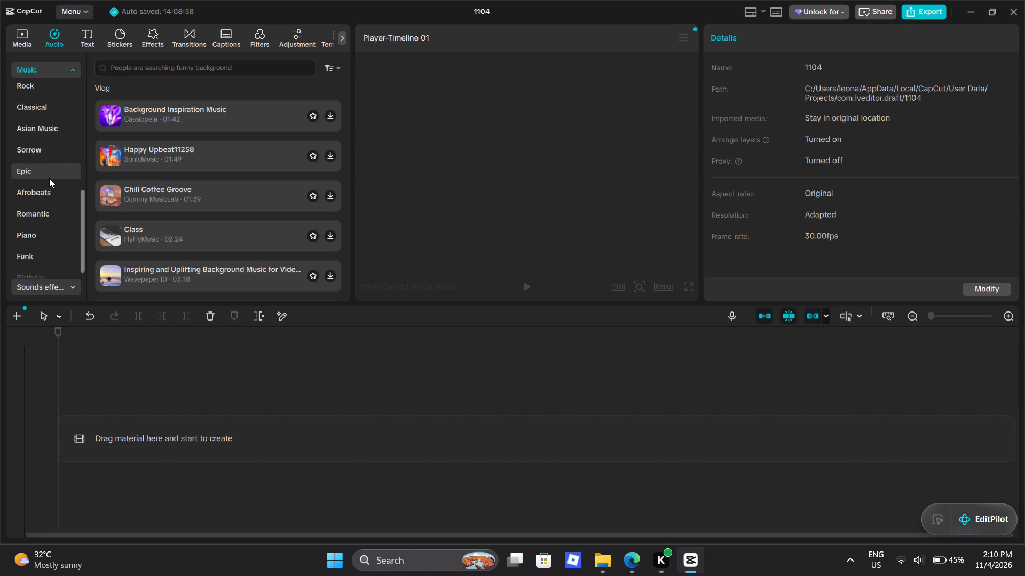
scroll(49, 178, up, 13)
click(48, 75)
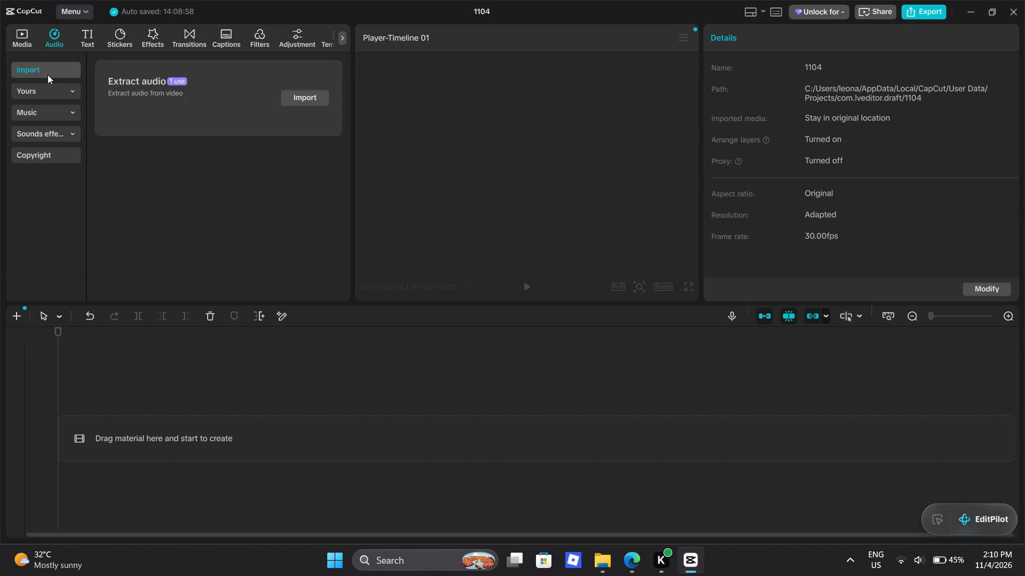
click(295, 99)
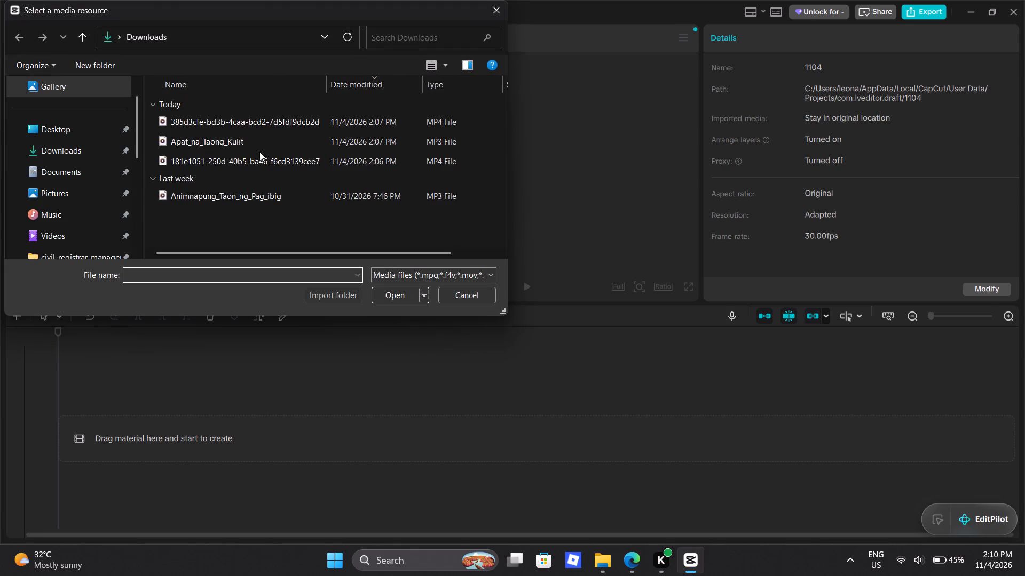
double_click(253, 147)
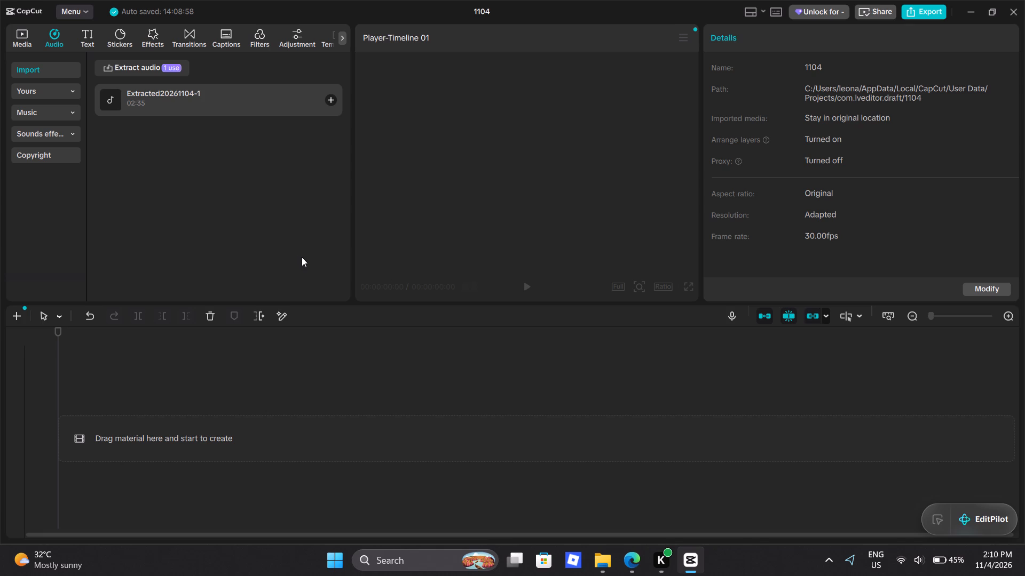
Add the extracted audio to the timeline.
click(332, 97)
click(483, 375)
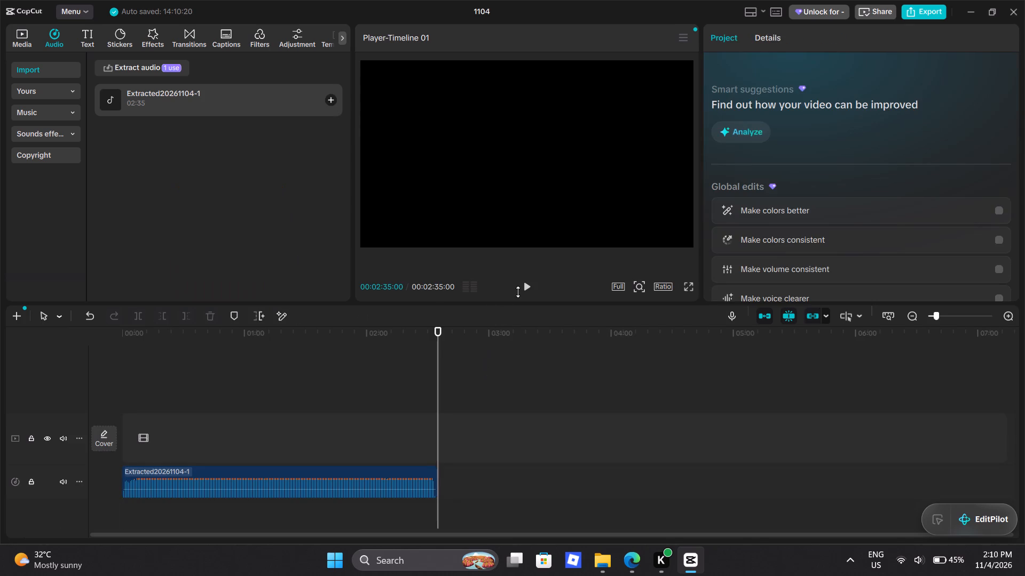
Play the timeline to listen to the opening seconds of the added audio.
click(531, 288)
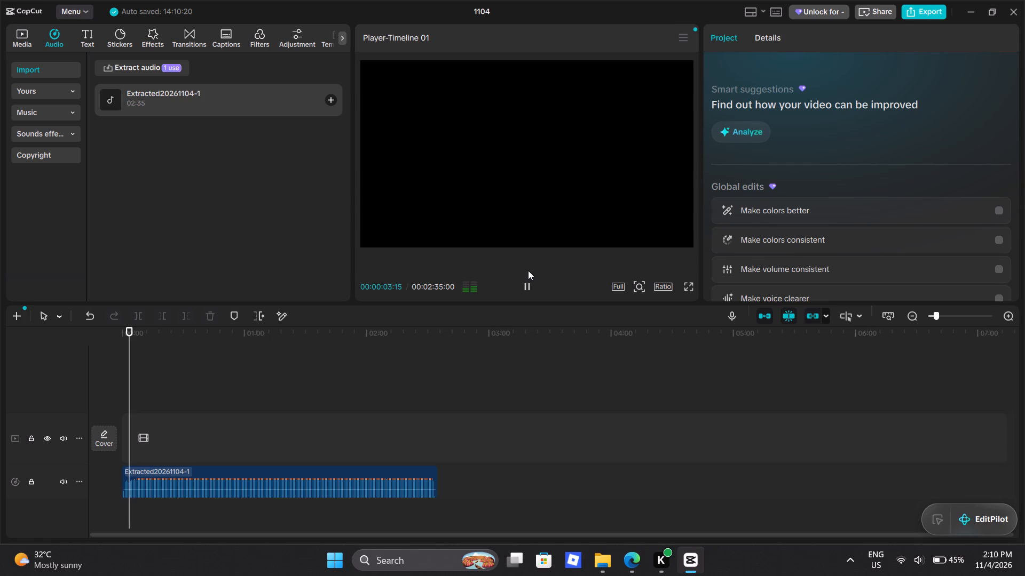
click(533, 284)
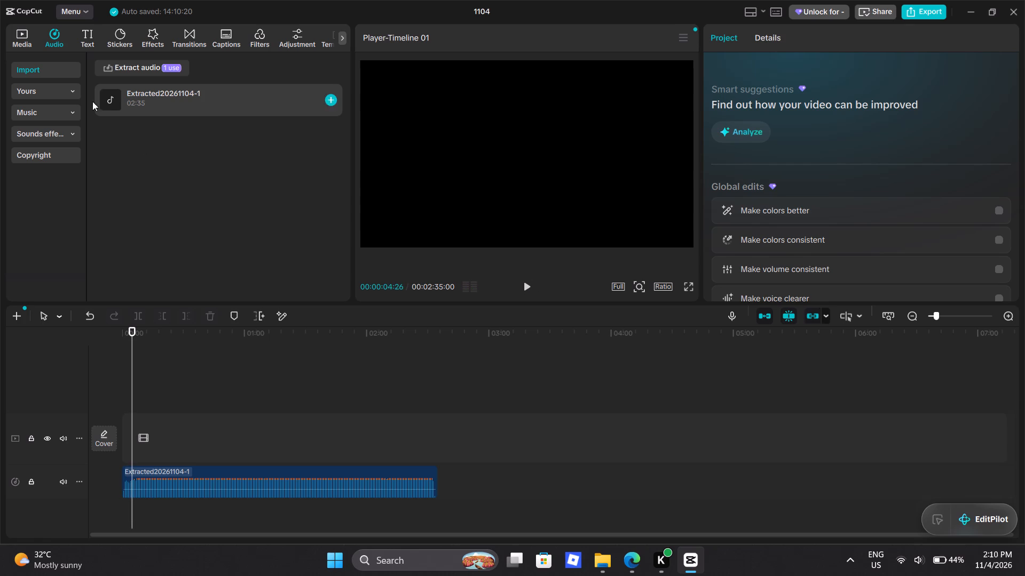
Add the 181e1051 video from the project media to the start of the timeline, above the audio.
click(18, 34)
click(134, 134)
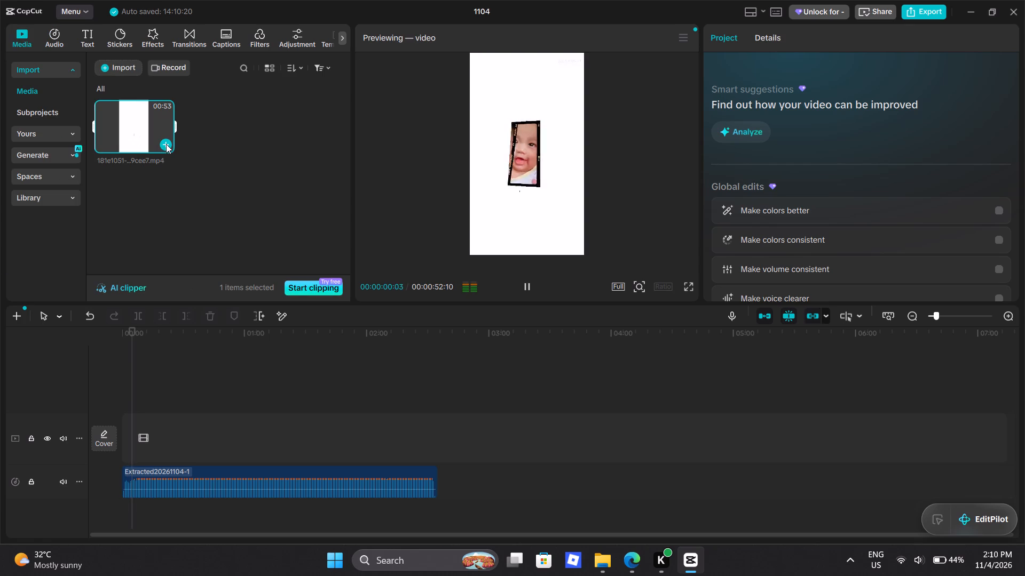
click(168, 144)
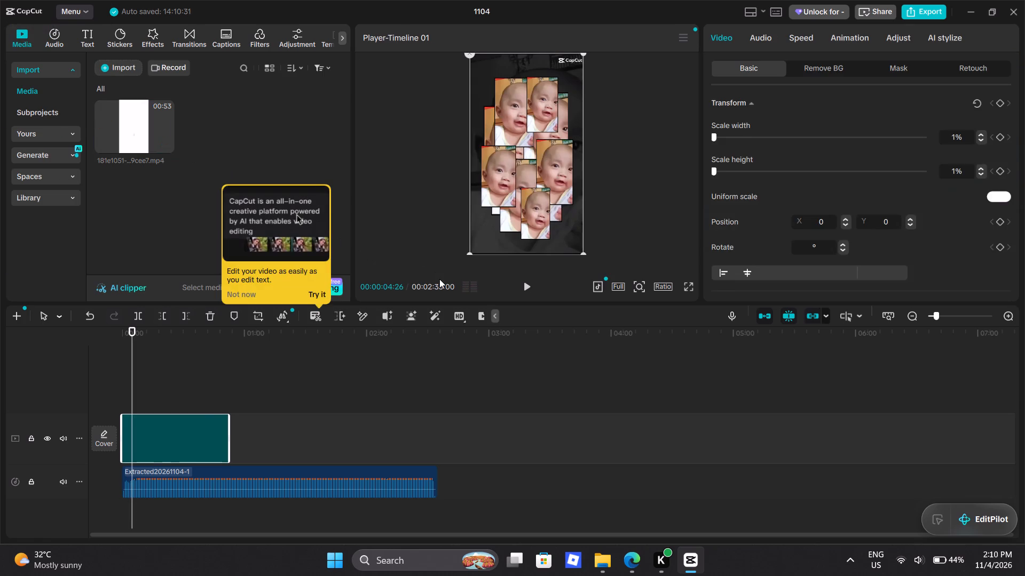
click(485, 393)
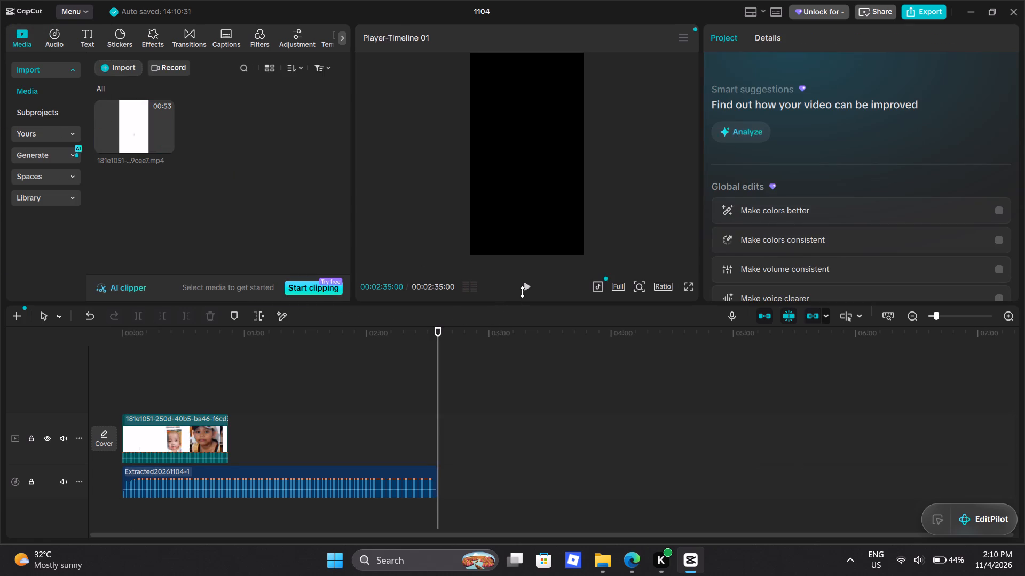
Play the combined video and audio from the start and again from about 29 seconds.
click(524, 291)
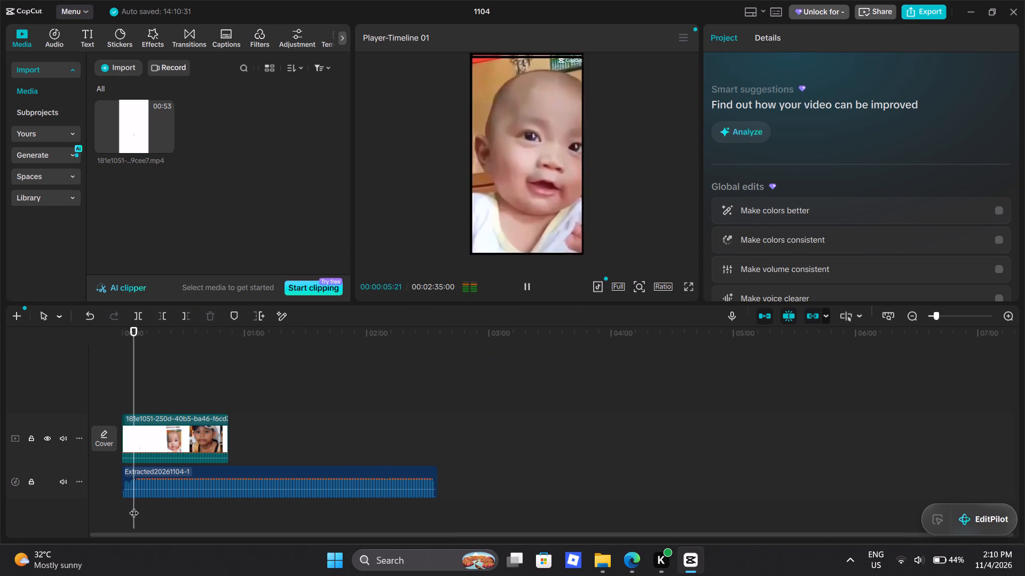
drag(134, 506, 182, 510)
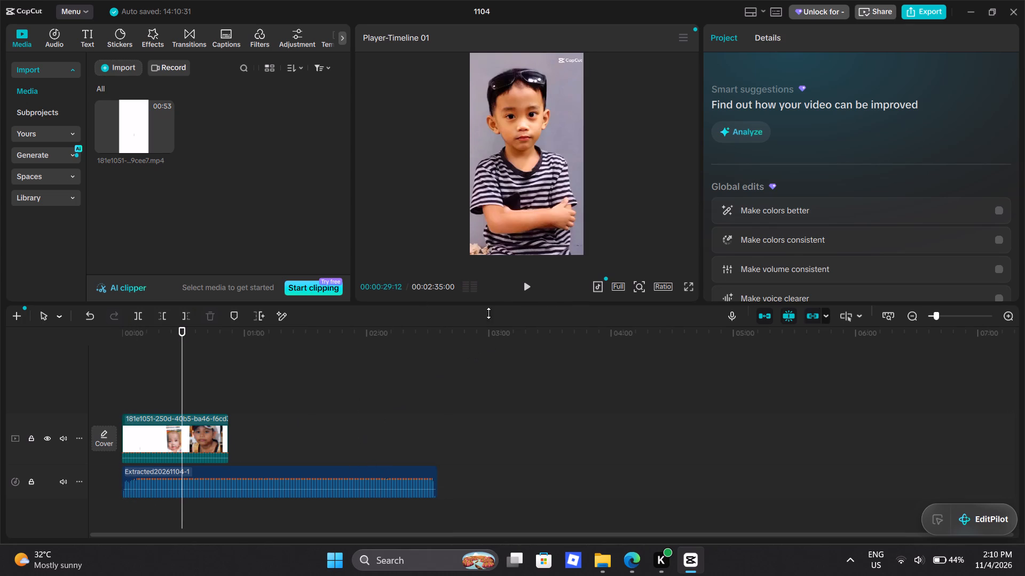
click(524, 284)
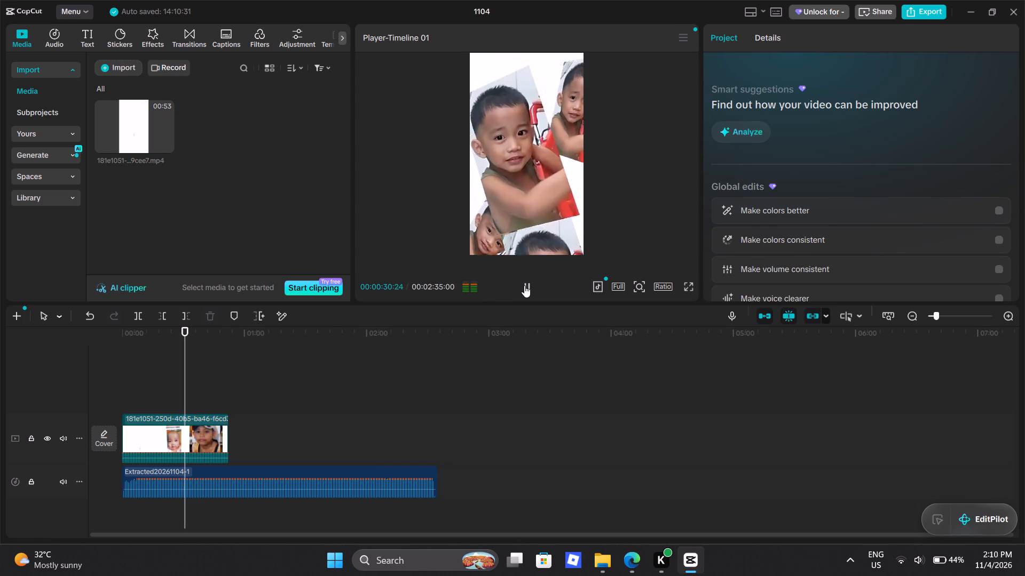
Stop the playback and mute the original sound of the 181e1051 video's track.
click(526, 286)
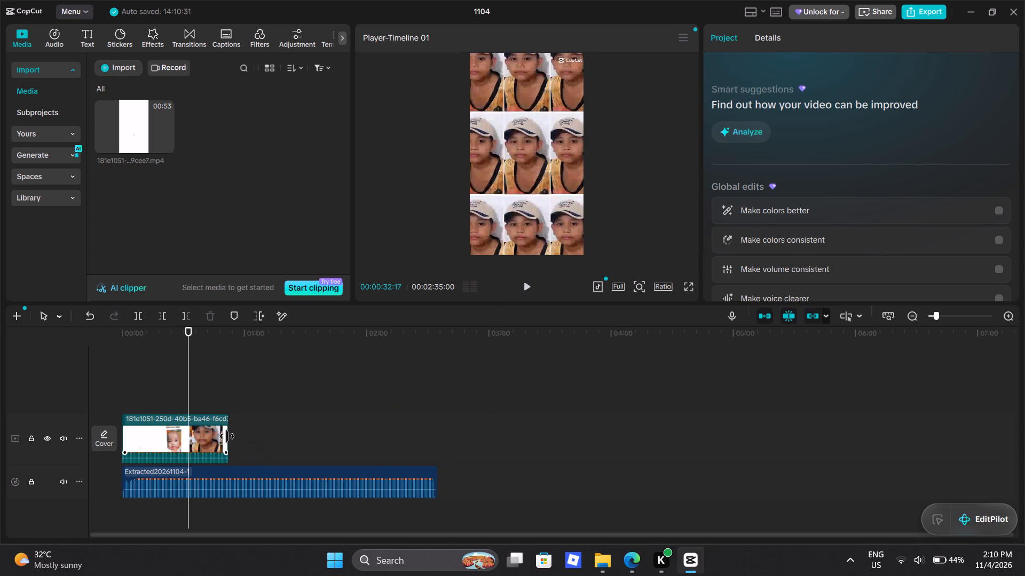
click(246, 481)
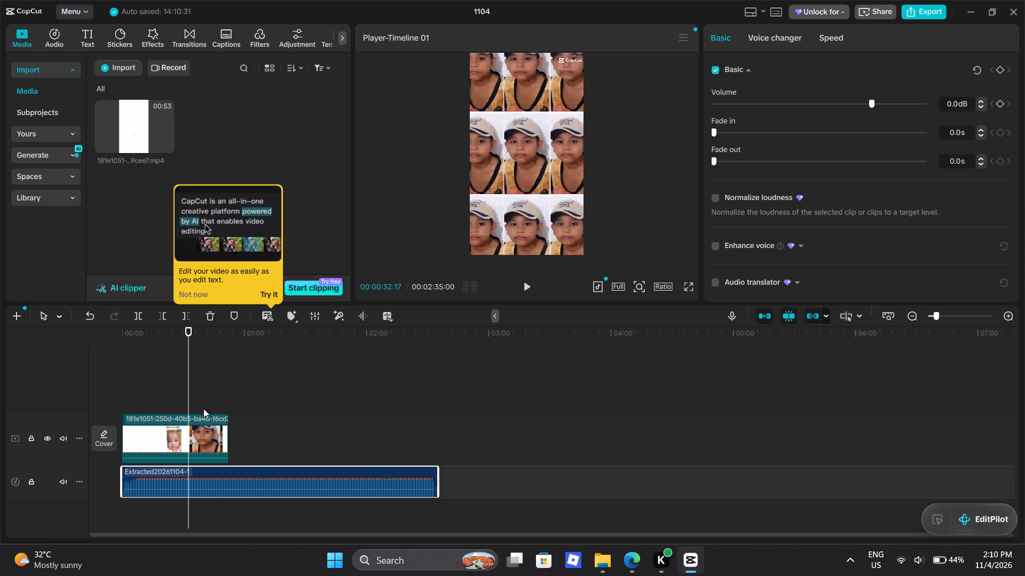
click(182, 437)
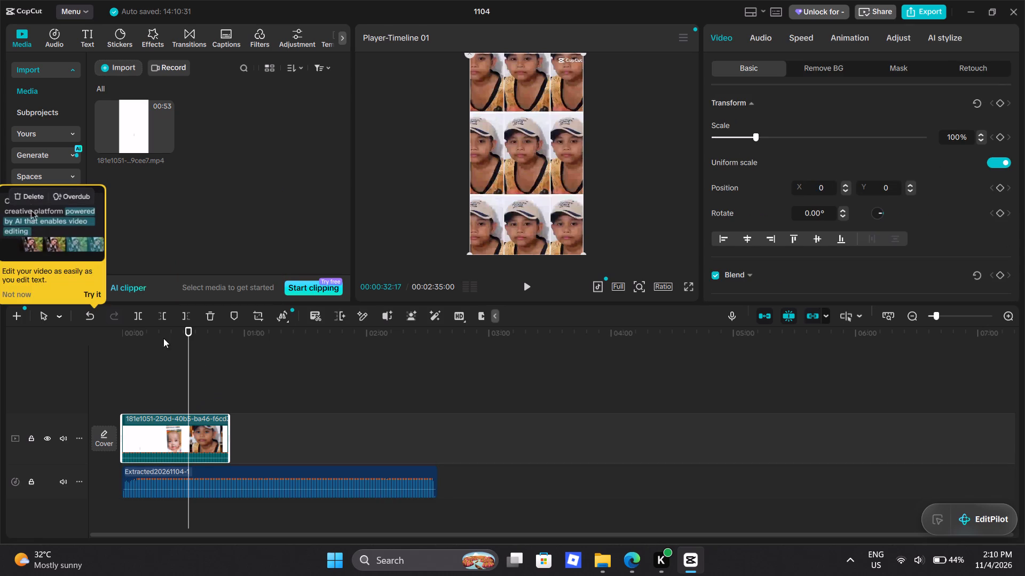
click(169, 368)
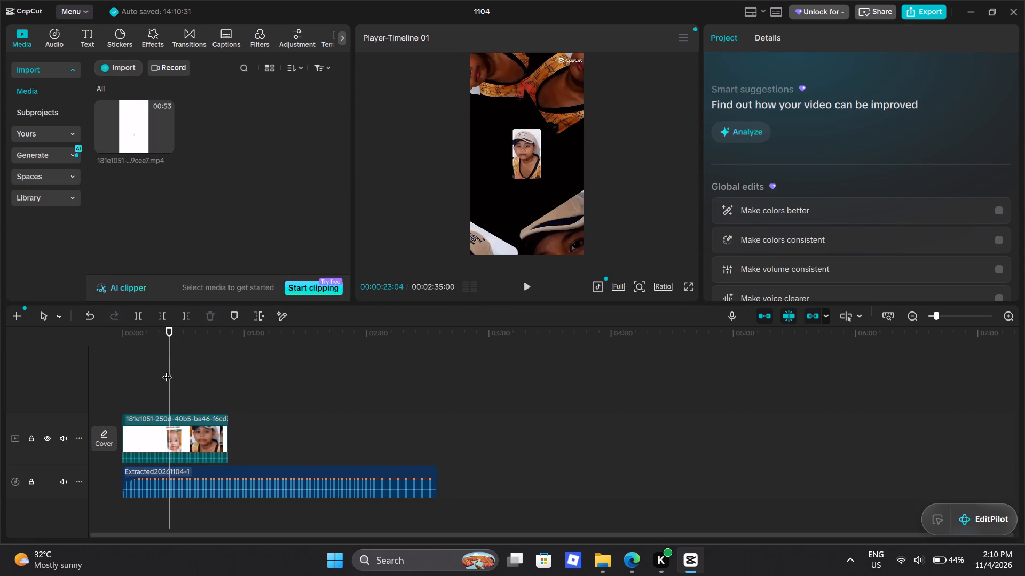
click(144, 426)
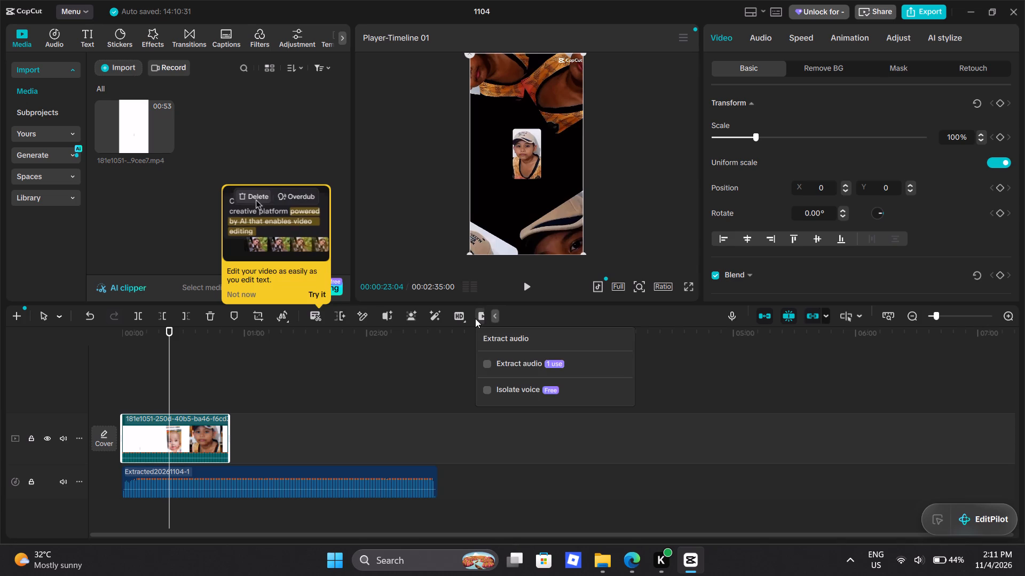
right_click(179, 442)
click(129, 386)
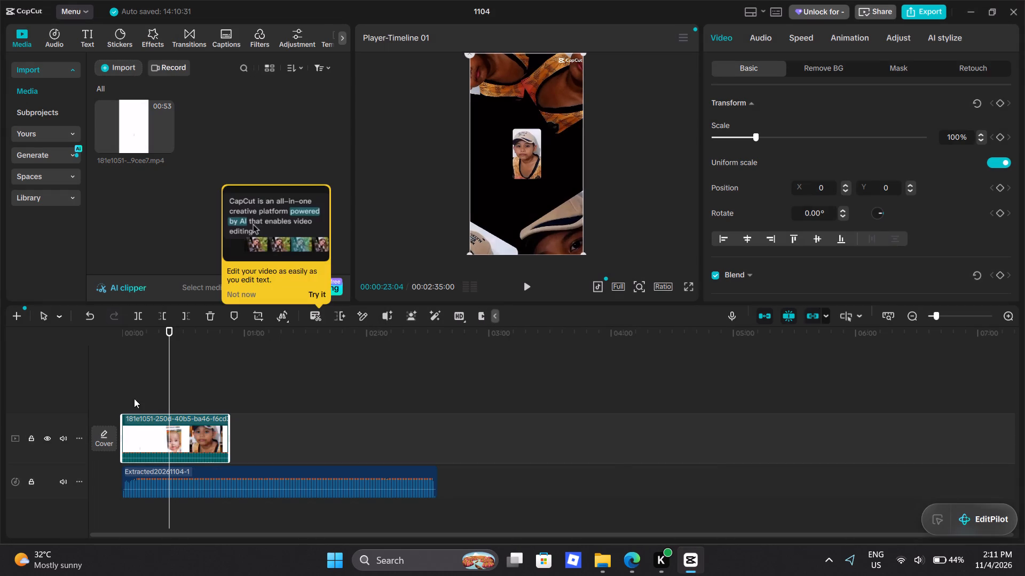
click(61, 436)
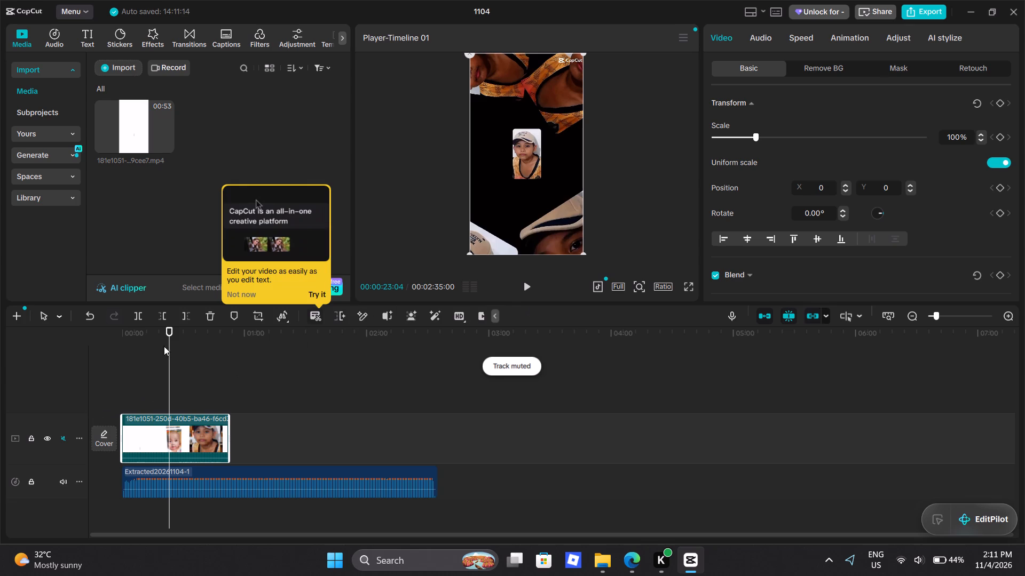
Play the timeline from the start to check the soundtrack with the video track muted.
drag(165, 331, 114, 334)
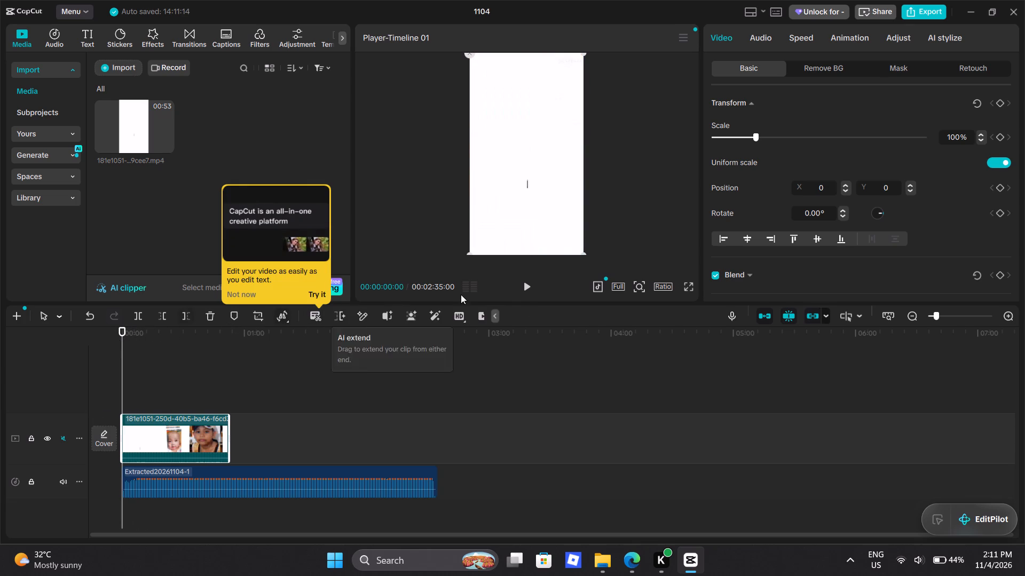
click(519, 284)
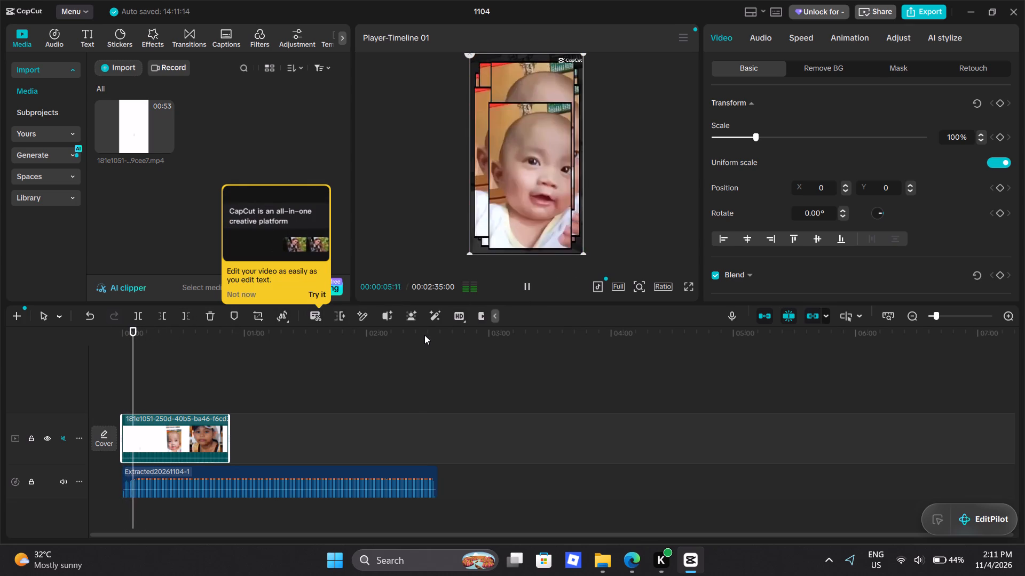
click(379, 379)
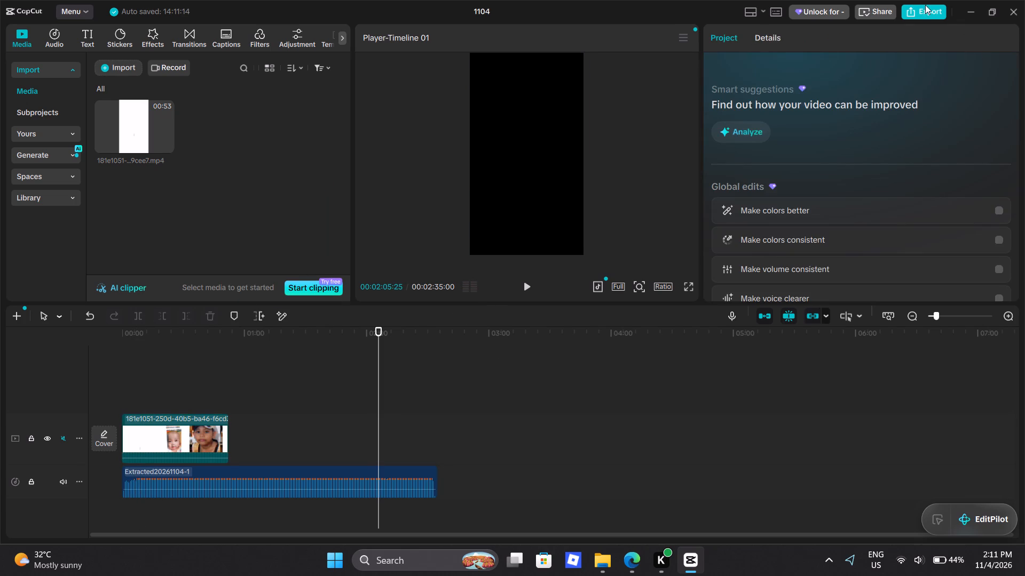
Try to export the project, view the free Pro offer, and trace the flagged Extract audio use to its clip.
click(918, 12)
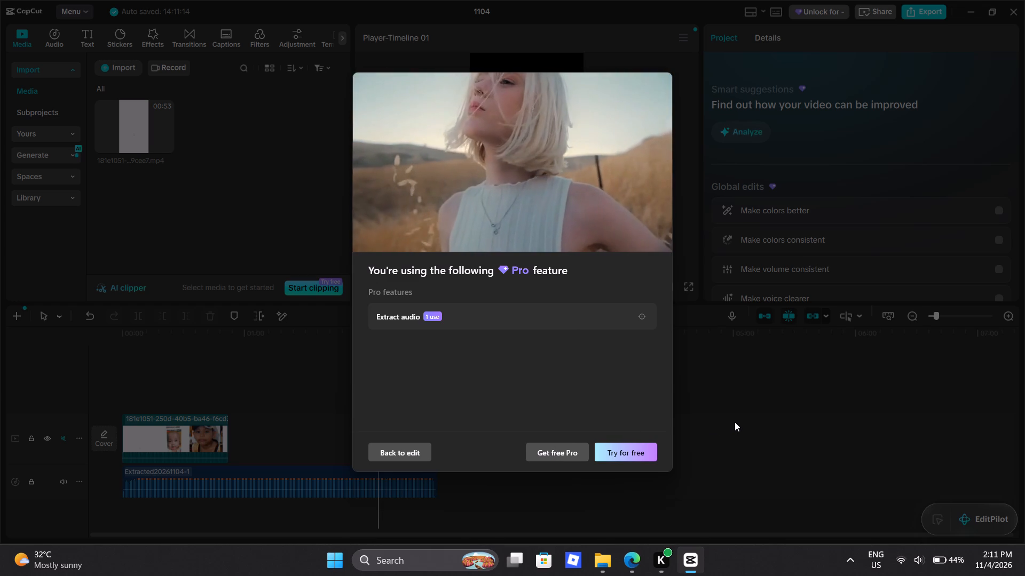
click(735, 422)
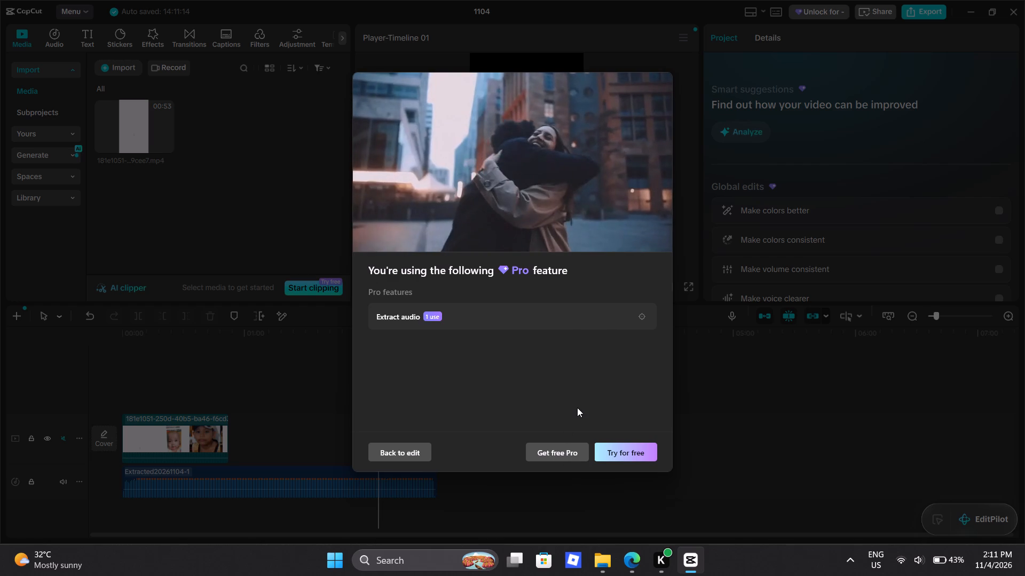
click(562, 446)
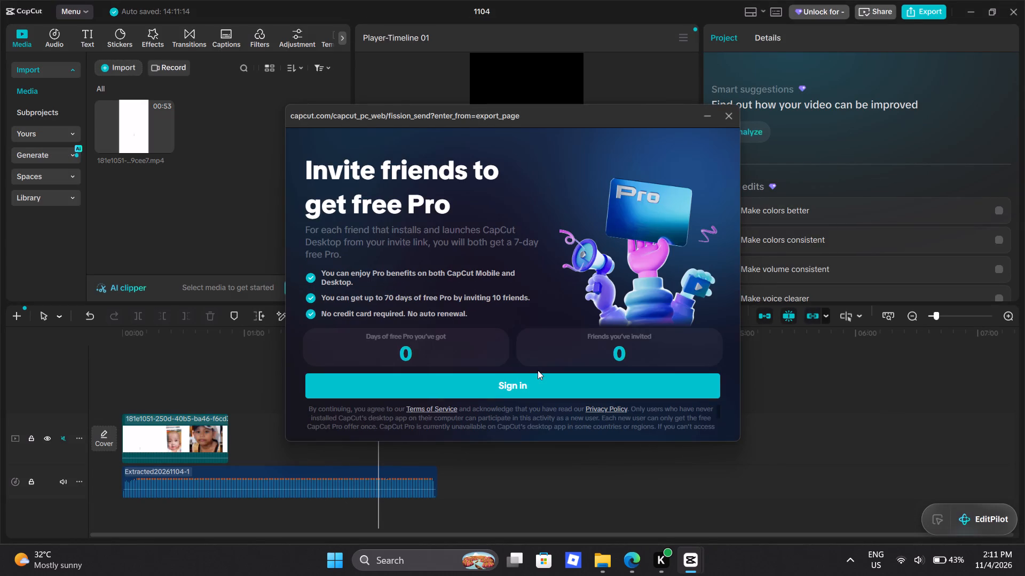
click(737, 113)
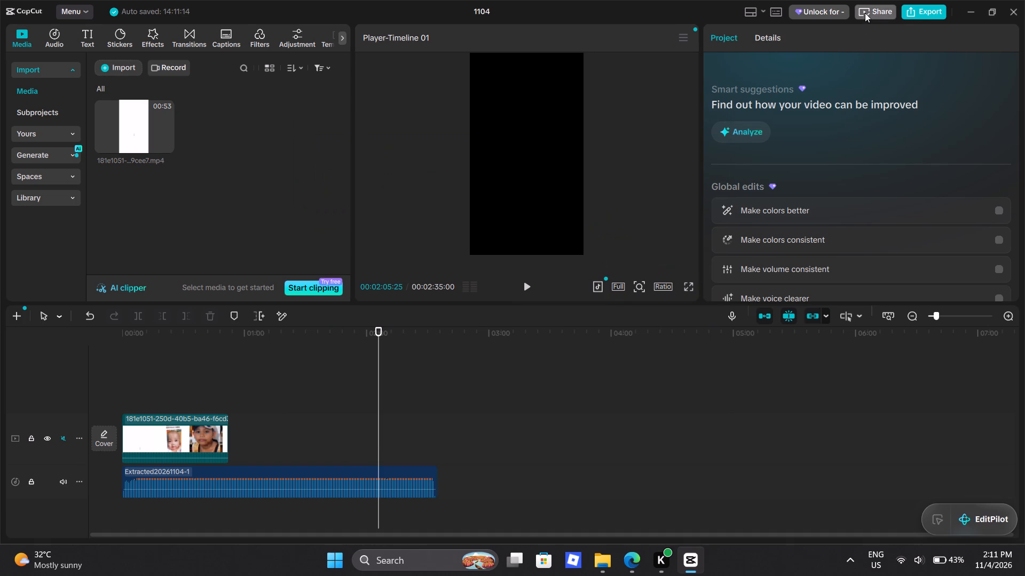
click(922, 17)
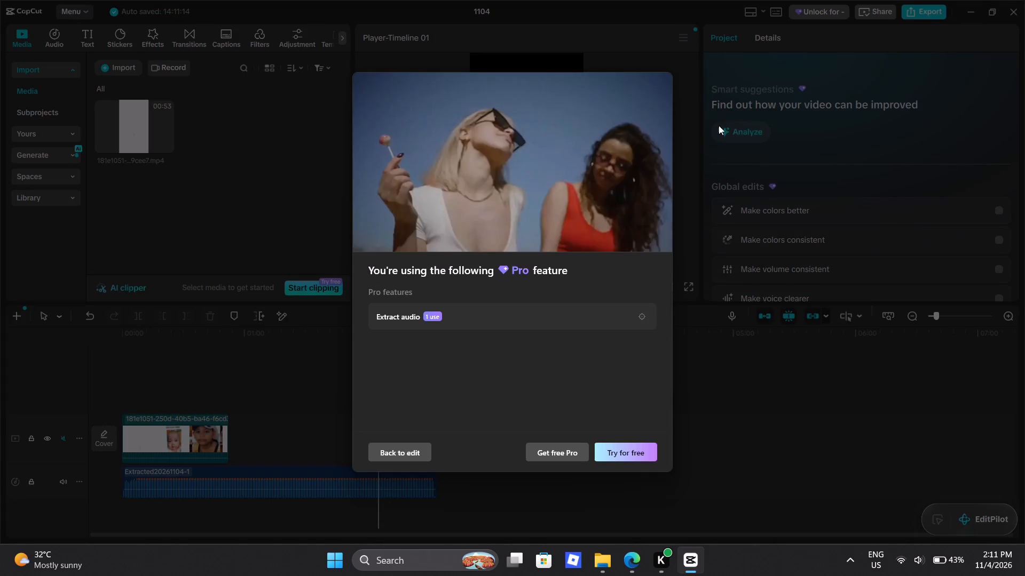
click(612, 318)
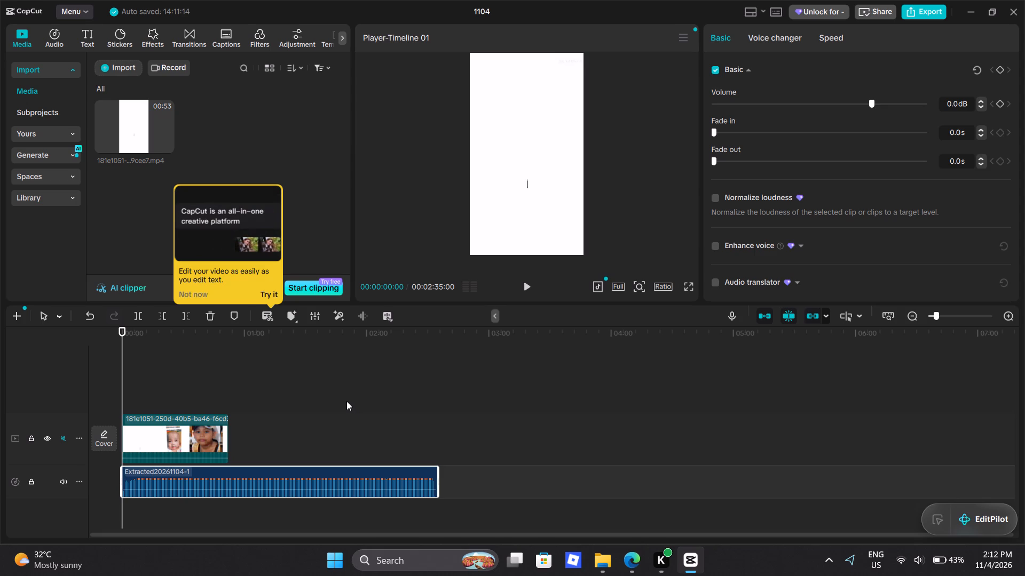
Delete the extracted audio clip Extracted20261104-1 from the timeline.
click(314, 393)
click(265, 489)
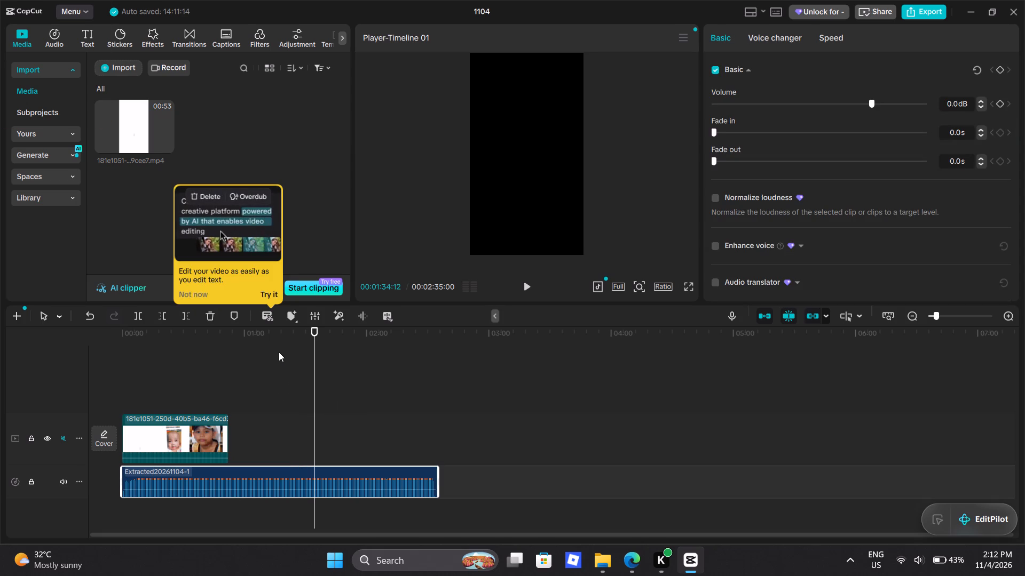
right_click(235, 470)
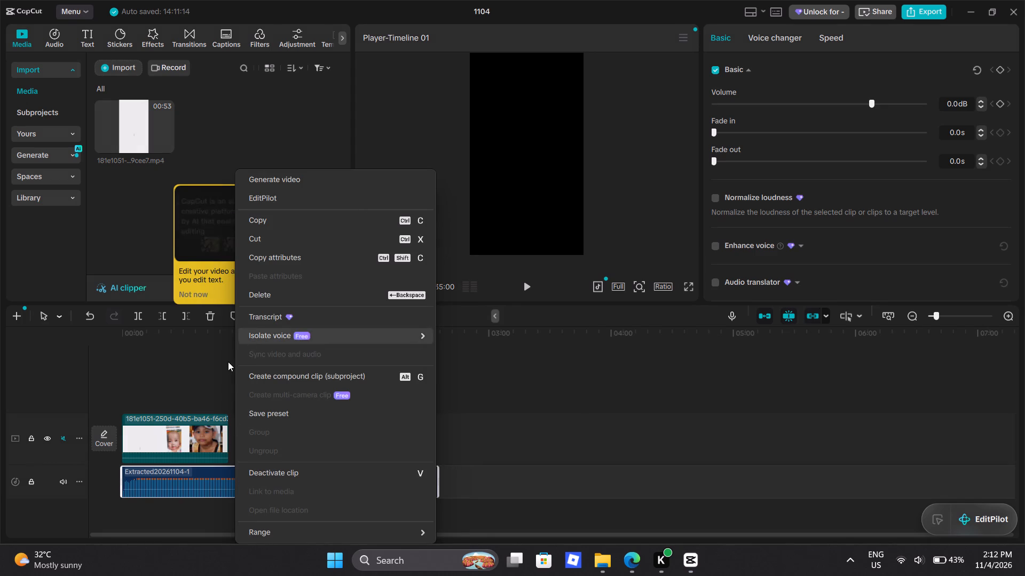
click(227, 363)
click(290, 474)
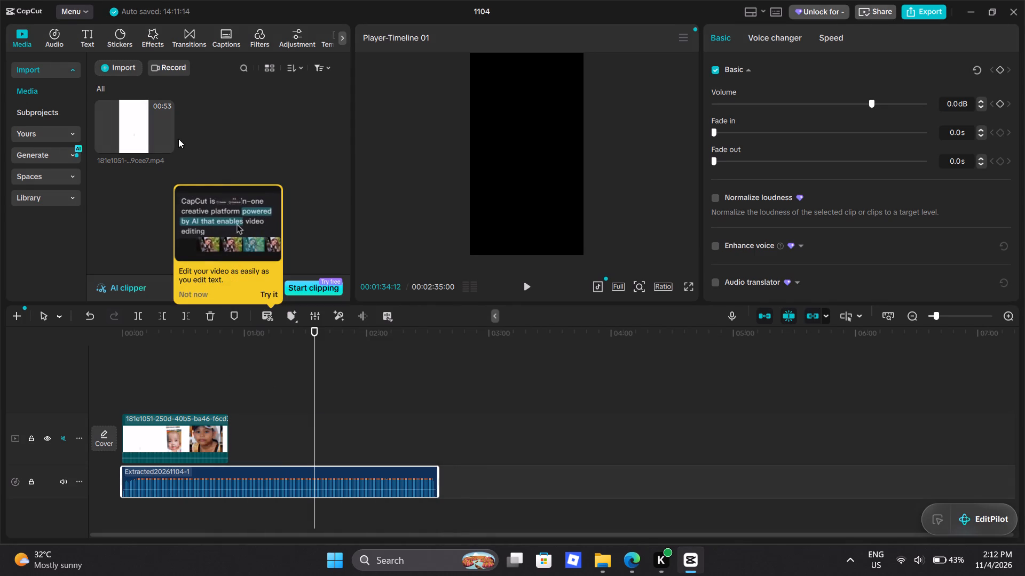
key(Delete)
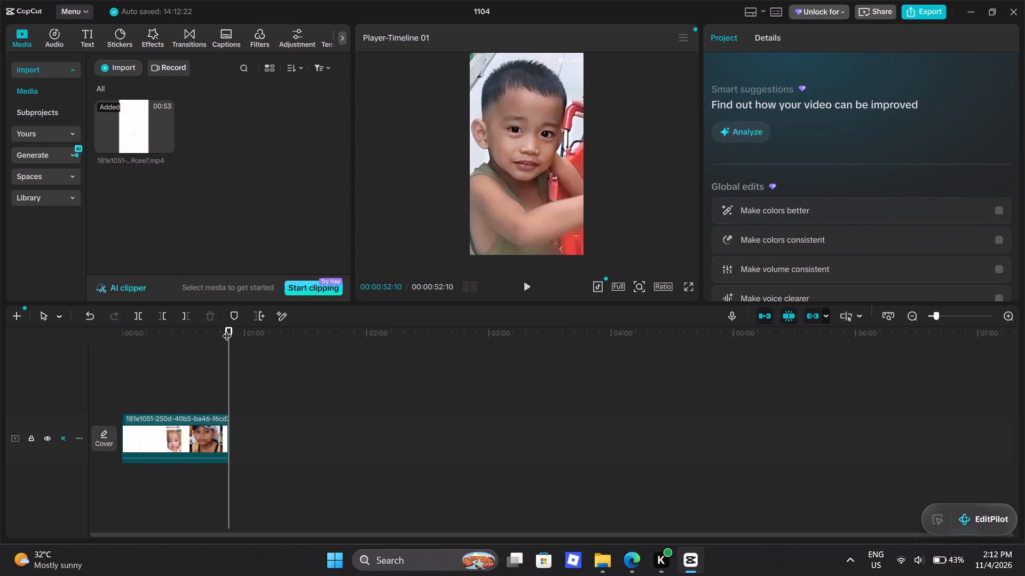
Play the opening seconds of the video on its own and return the playhead to the start.
drag(227, 329, 56, 327)
click(530, 285)
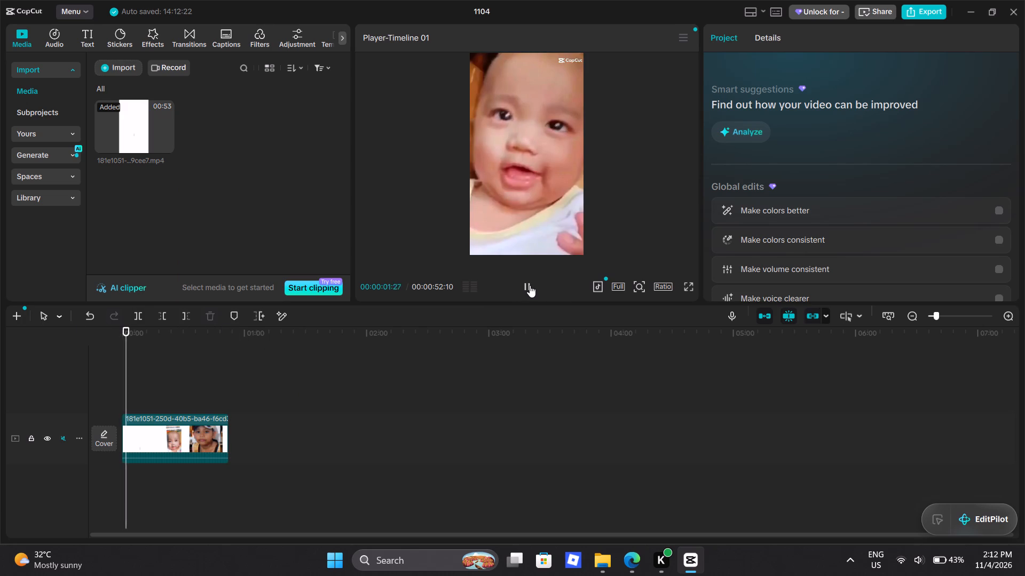
click(530, 285)
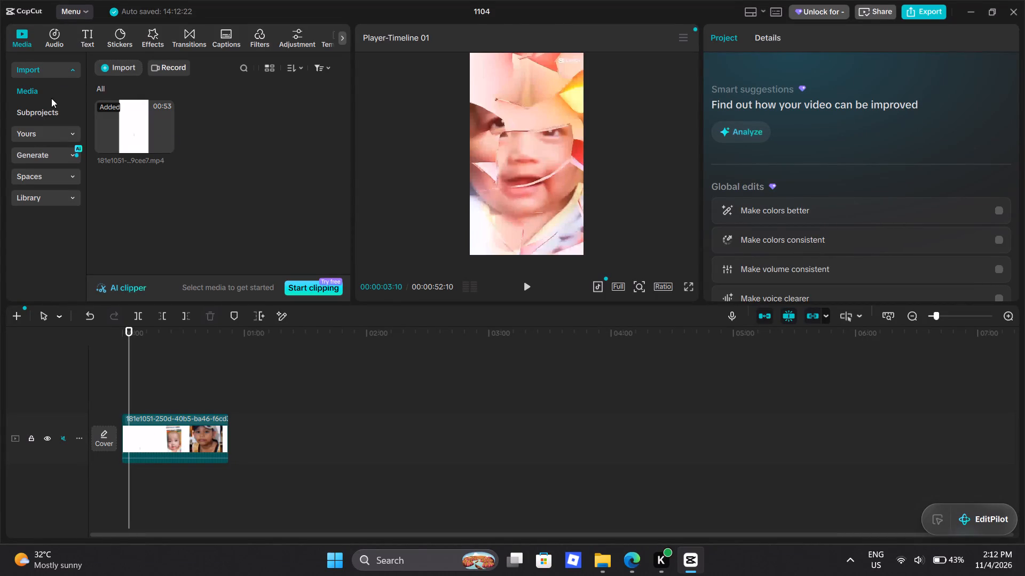
drag(131, 329, 107, 322)
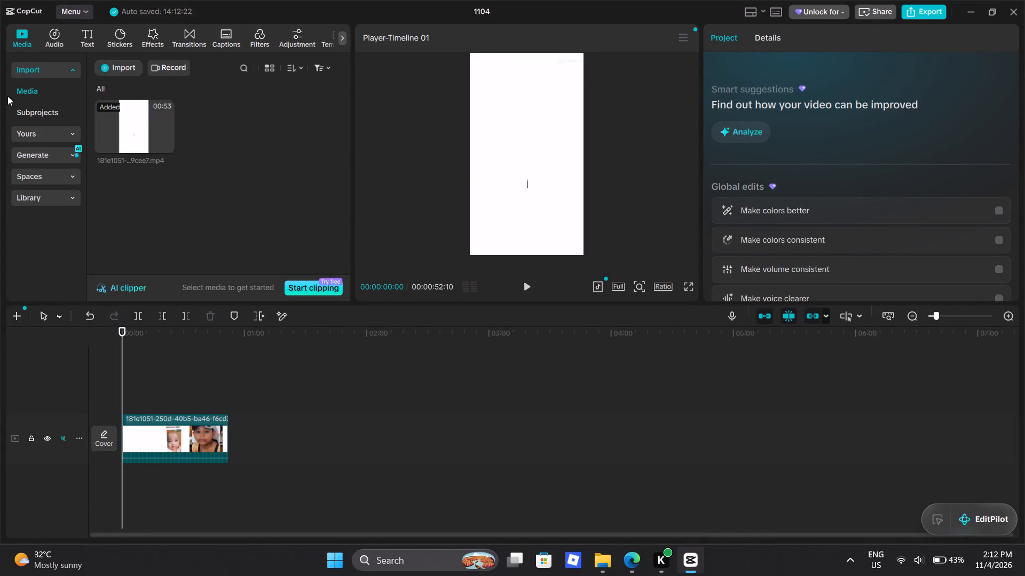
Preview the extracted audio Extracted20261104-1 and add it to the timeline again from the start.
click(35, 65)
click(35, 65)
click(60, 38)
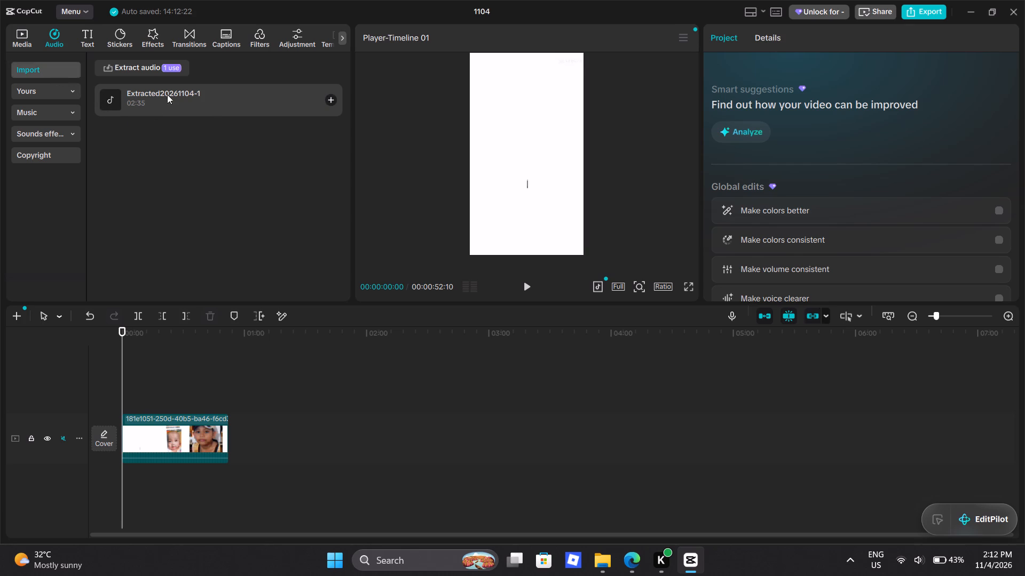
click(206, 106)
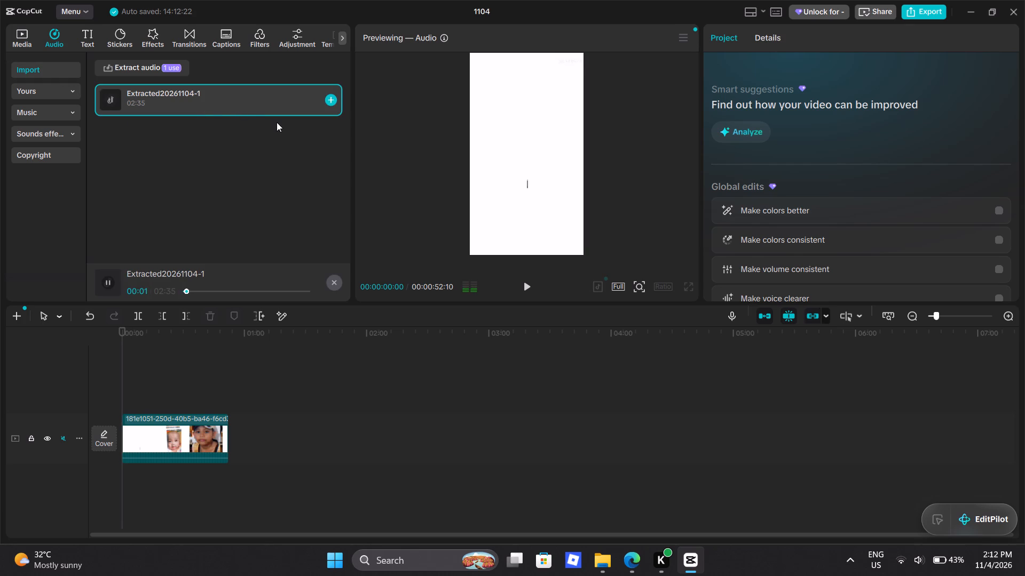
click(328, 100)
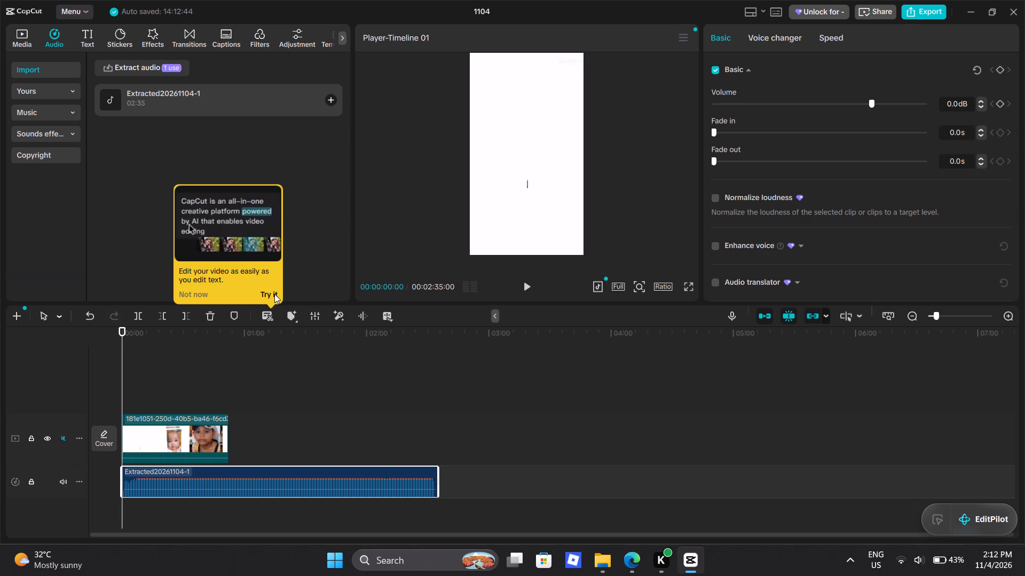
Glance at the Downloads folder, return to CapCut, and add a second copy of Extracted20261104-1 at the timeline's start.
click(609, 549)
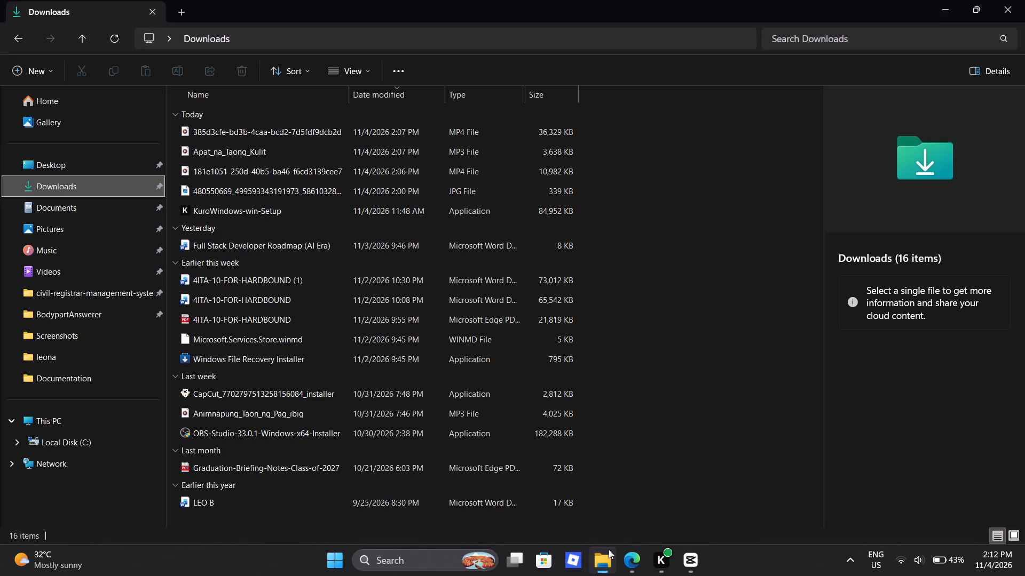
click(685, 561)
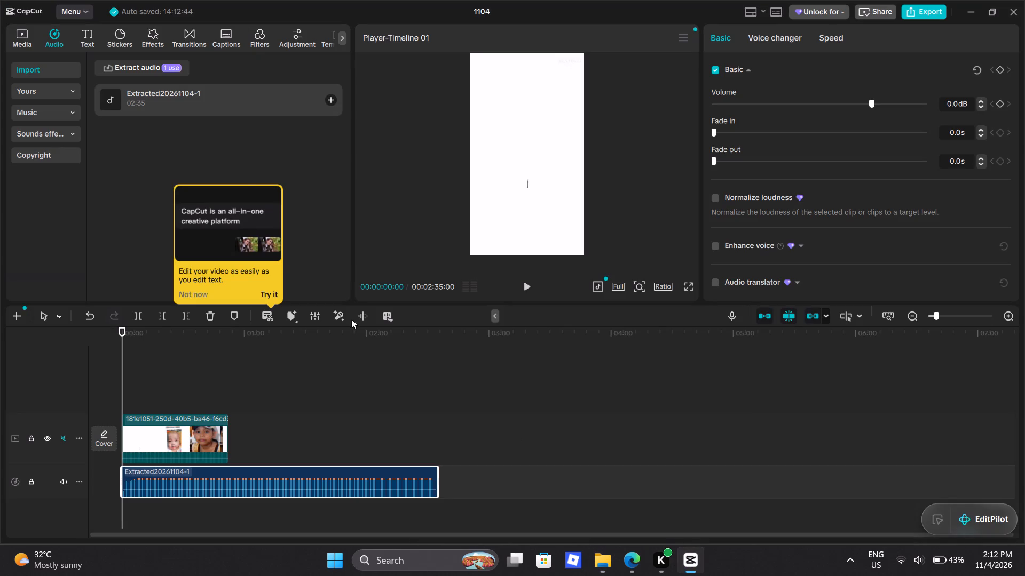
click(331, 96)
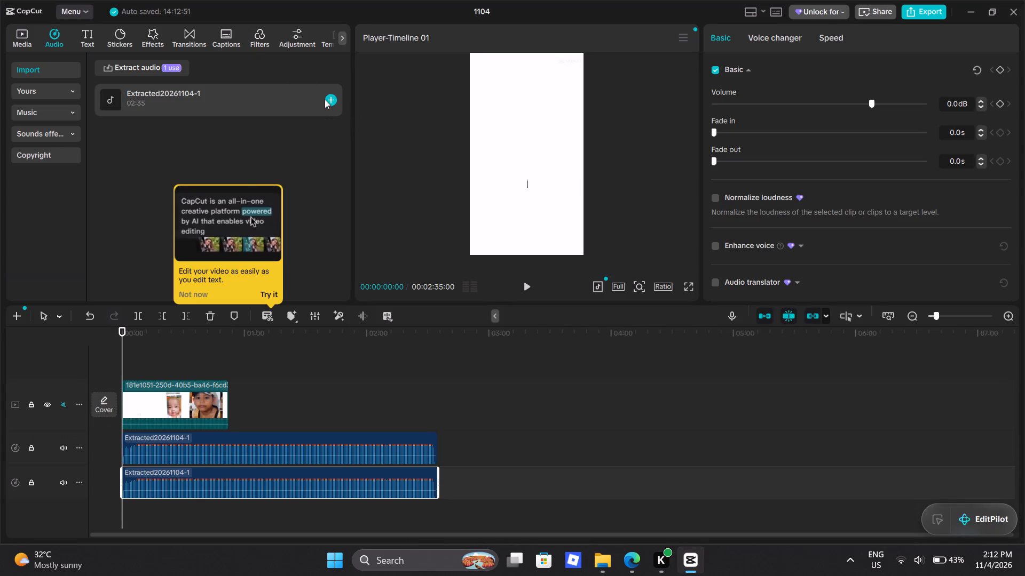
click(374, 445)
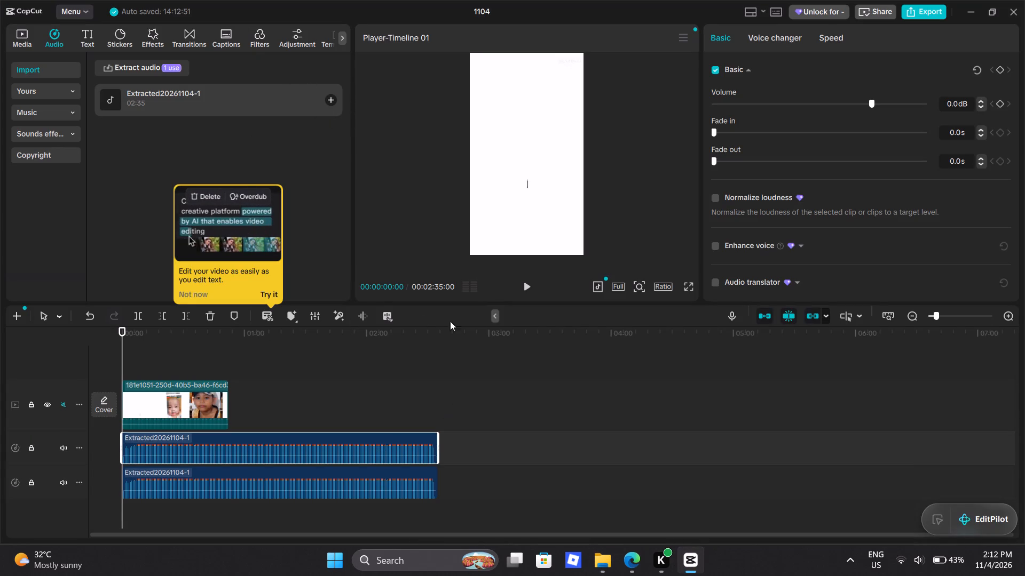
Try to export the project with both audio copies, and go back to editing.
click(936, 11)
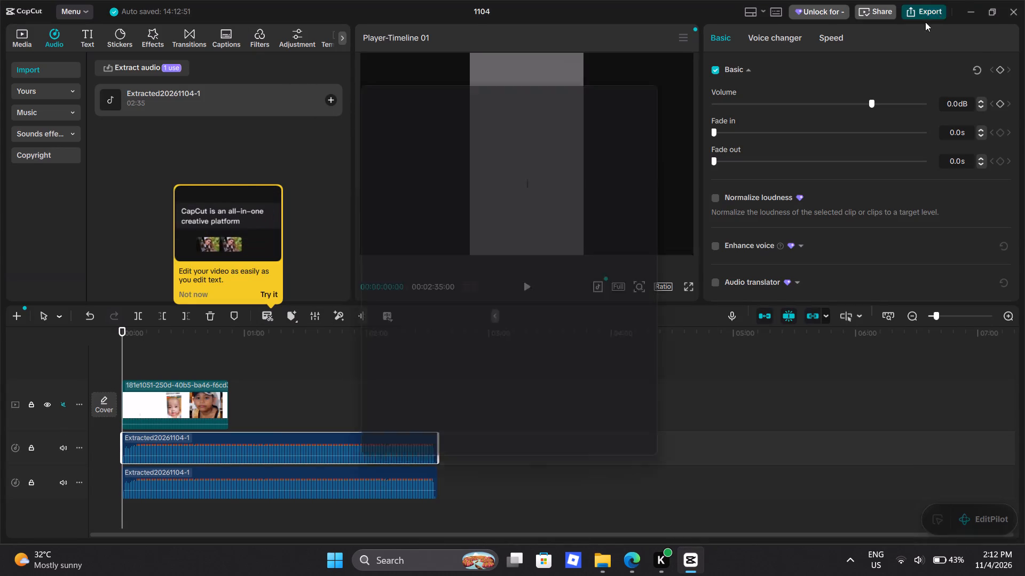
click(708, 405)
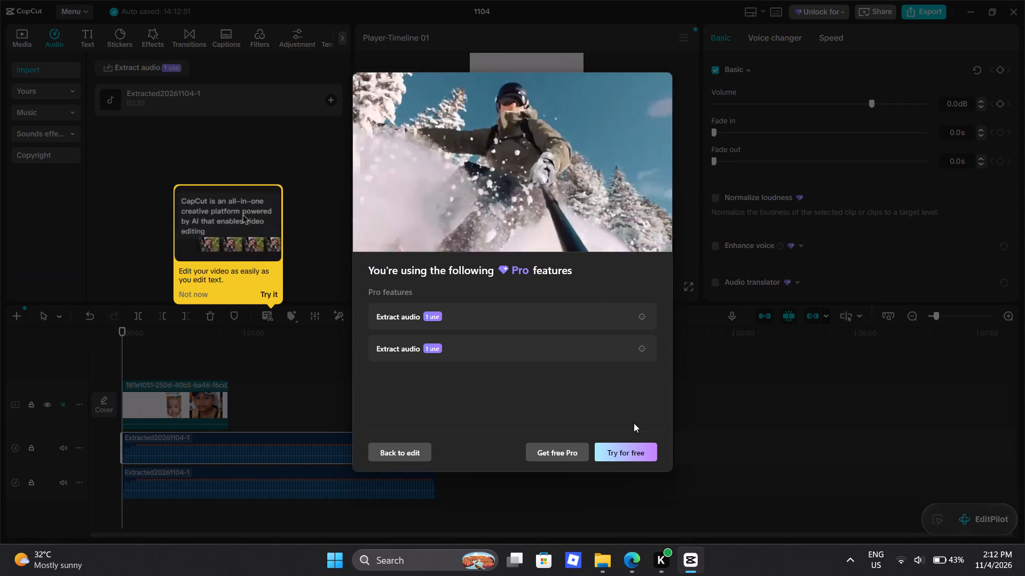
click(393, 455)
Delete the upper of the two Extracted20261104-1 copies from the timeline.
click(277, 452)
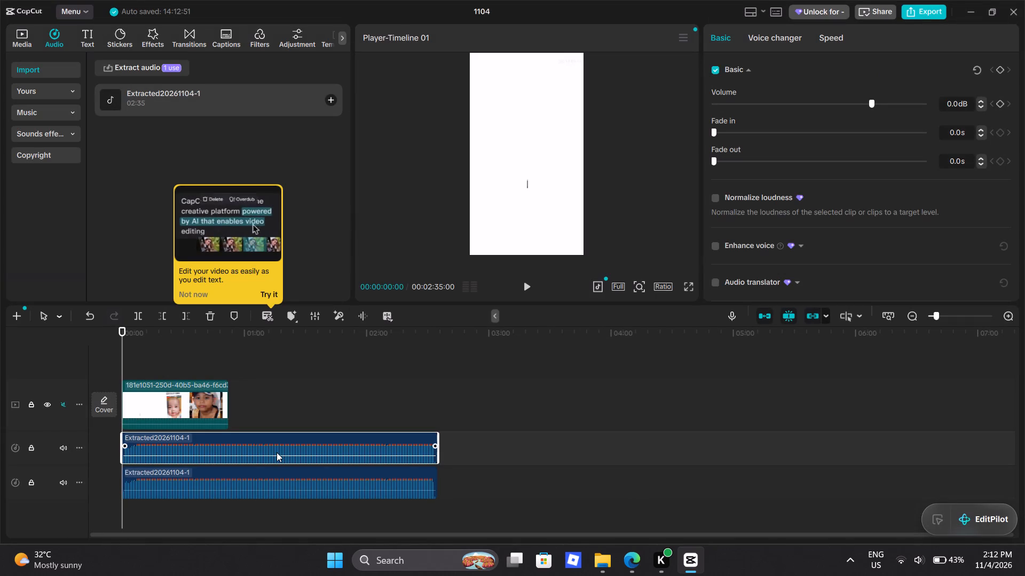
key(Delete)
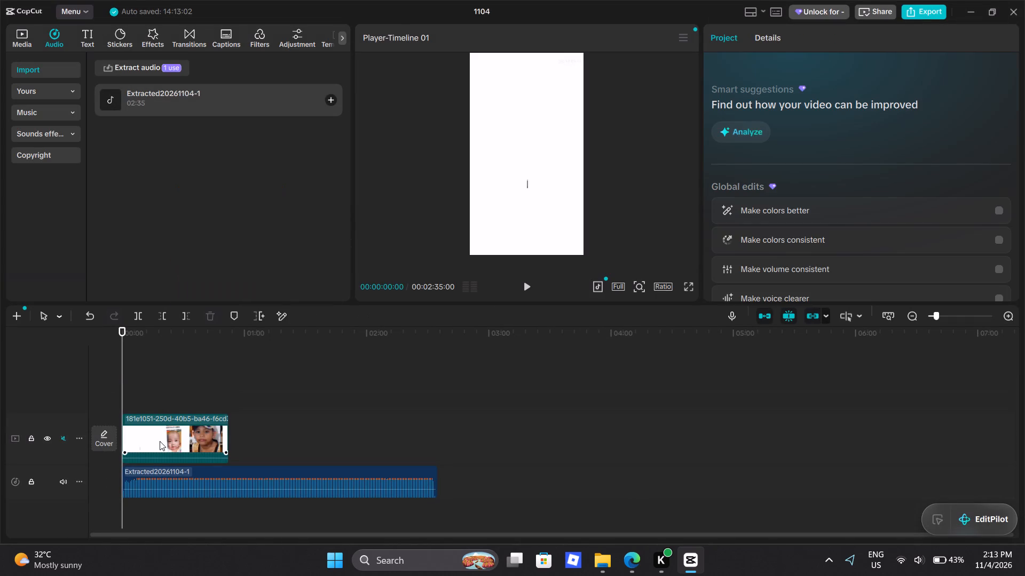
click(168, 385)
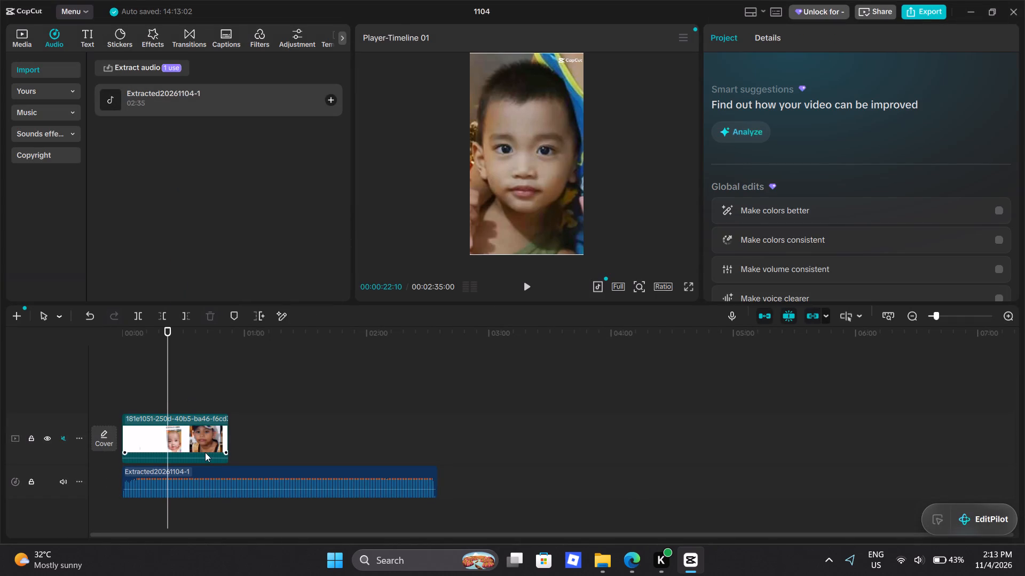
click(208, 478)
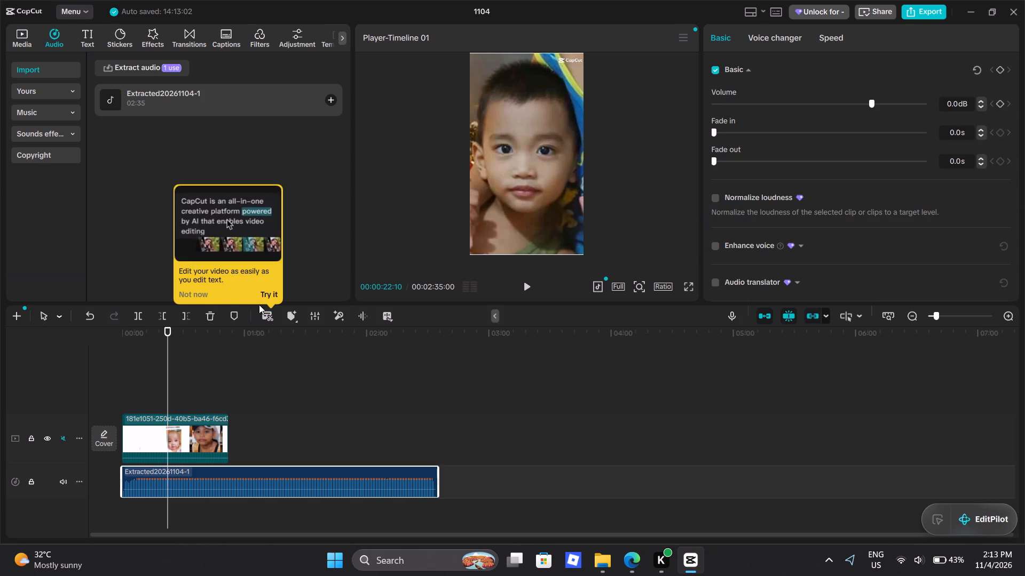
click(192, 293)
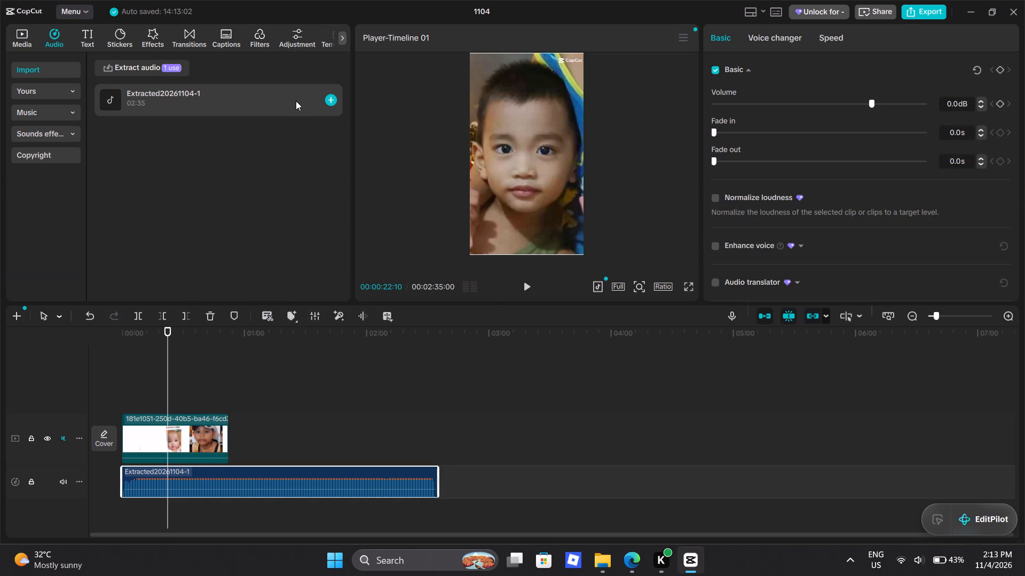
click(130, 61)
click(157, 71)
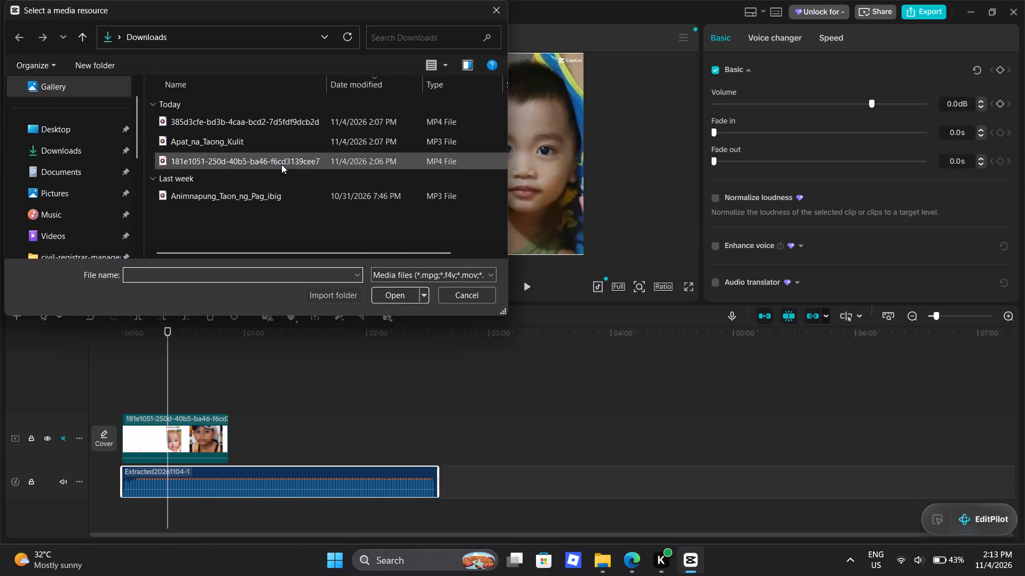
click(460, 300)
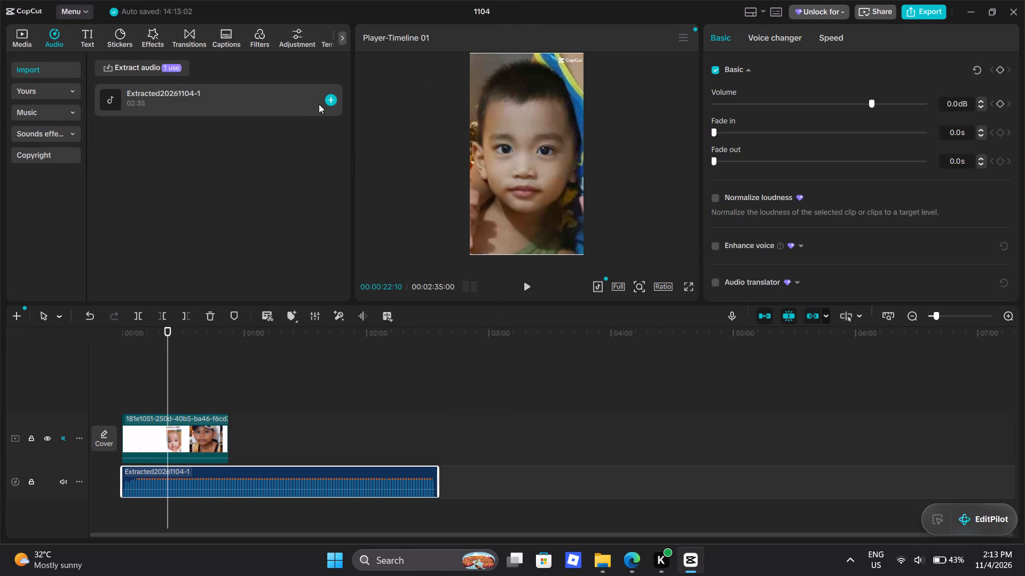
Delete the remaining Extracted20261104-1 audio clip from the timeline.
right_click(218, 483)
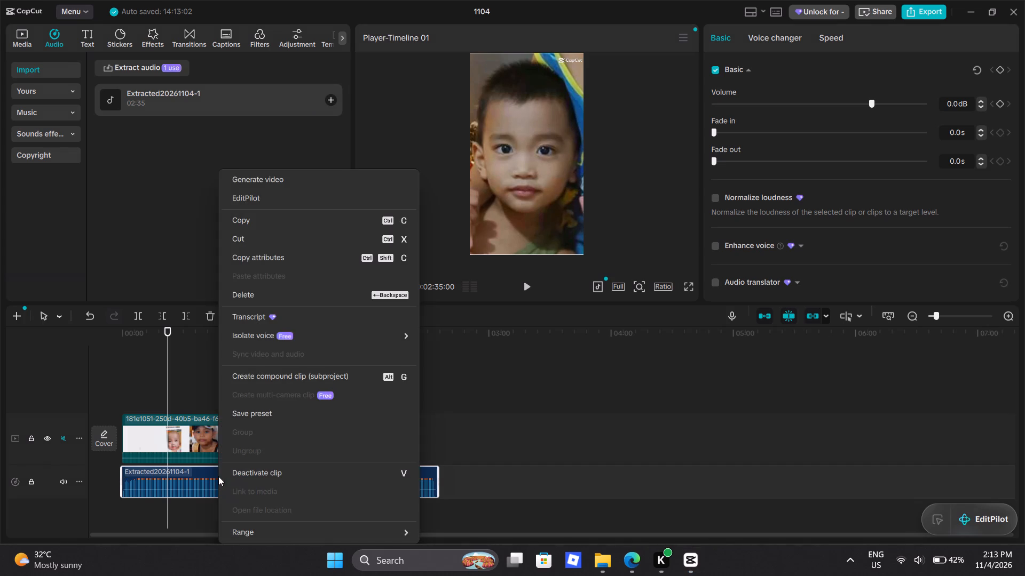
click(257, 293)
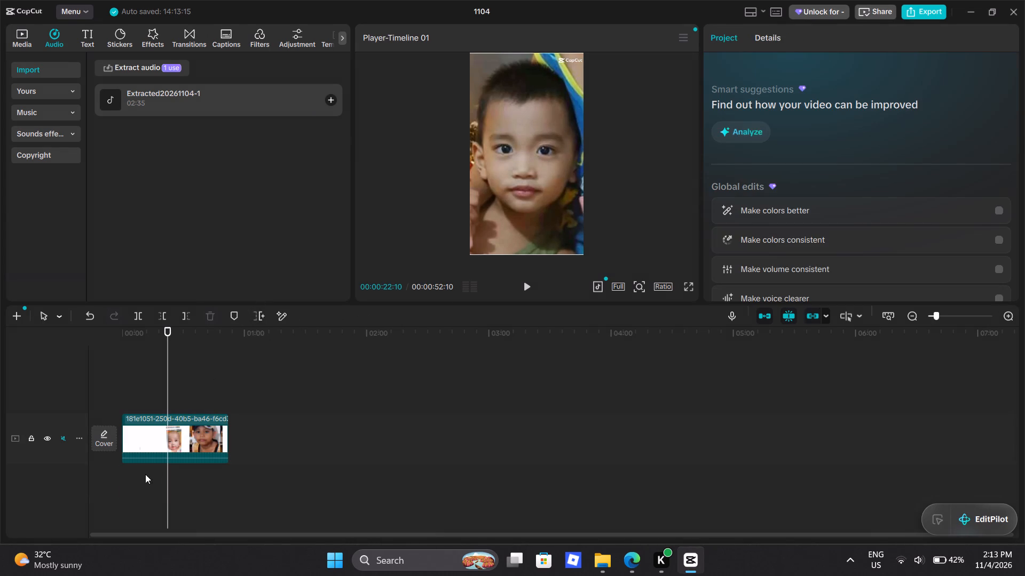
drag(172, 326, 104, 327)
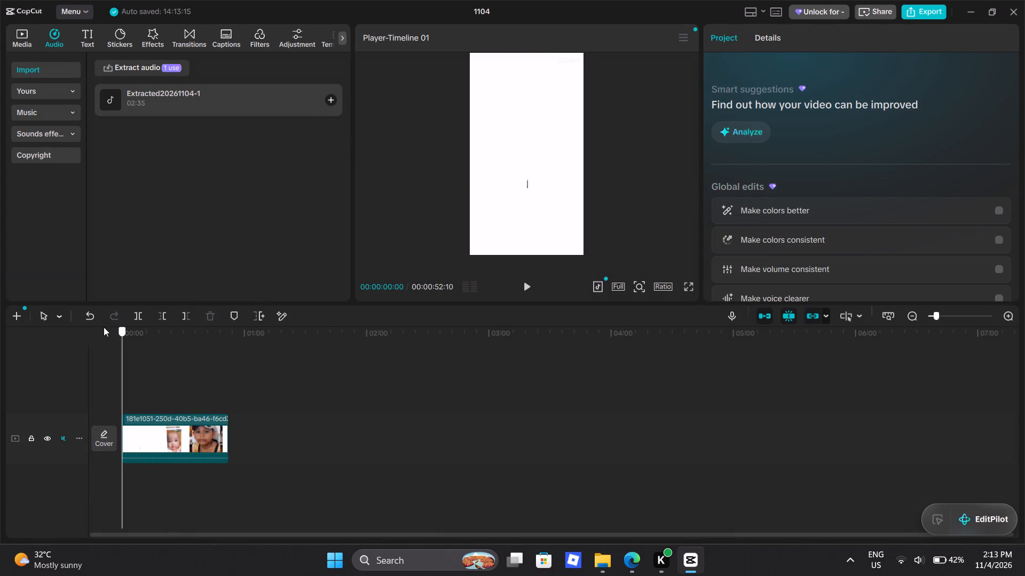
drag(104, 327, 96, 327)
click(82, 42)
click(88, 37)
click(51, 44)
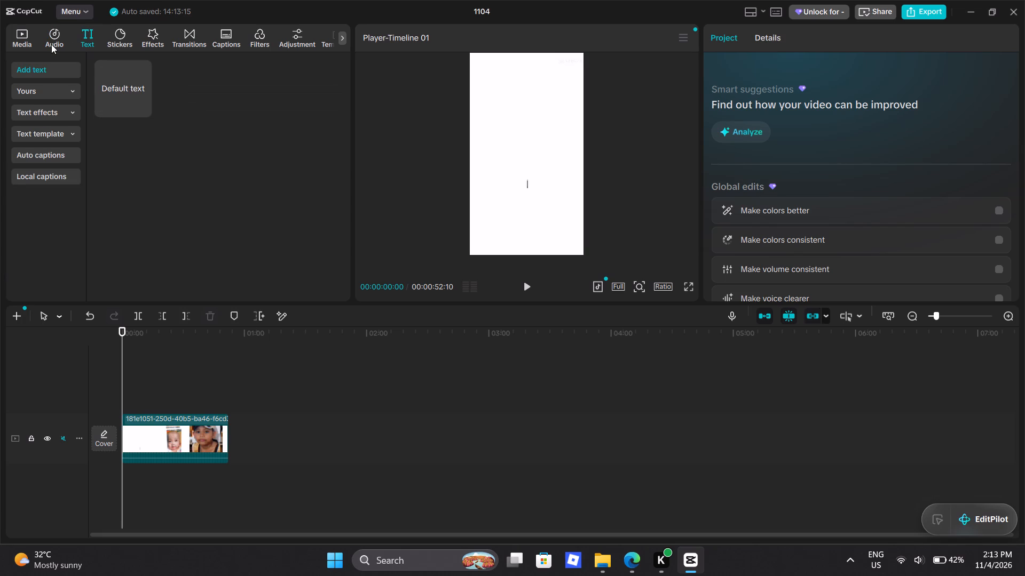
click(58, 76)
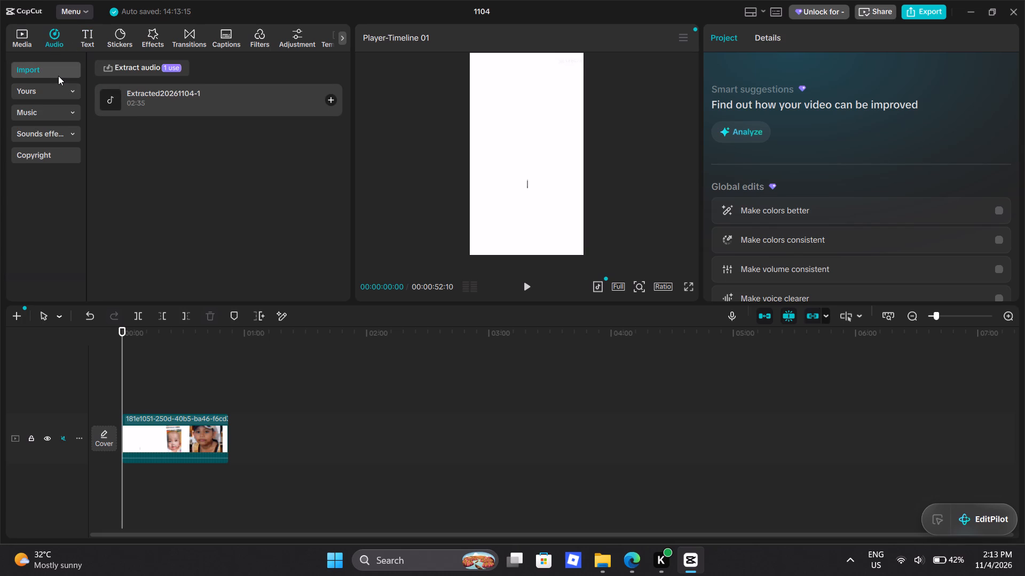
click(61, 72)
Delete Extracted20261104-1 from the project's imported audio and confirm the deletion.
right_click(215, 99)
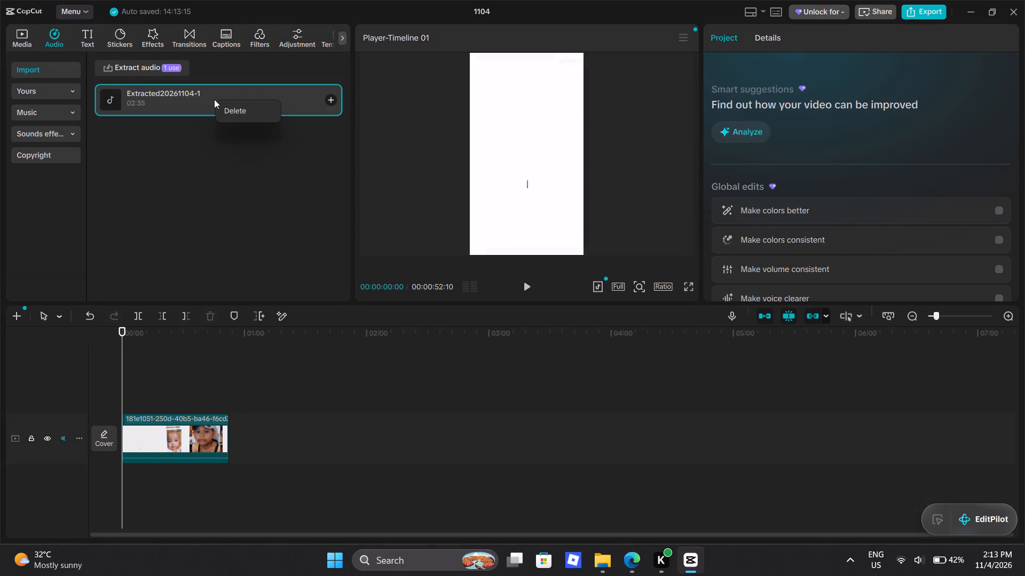
click(229, 107)
click(477, 322)
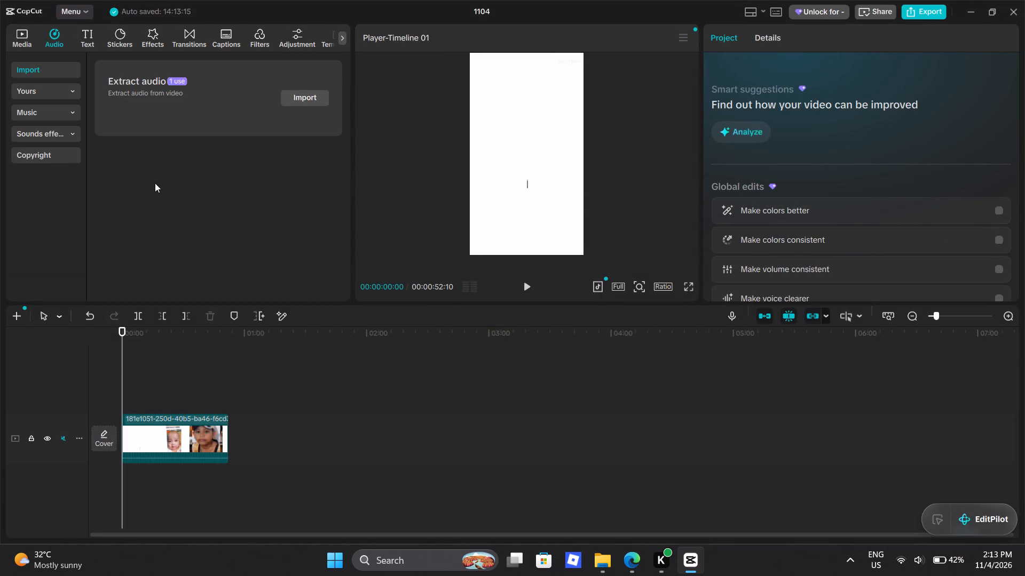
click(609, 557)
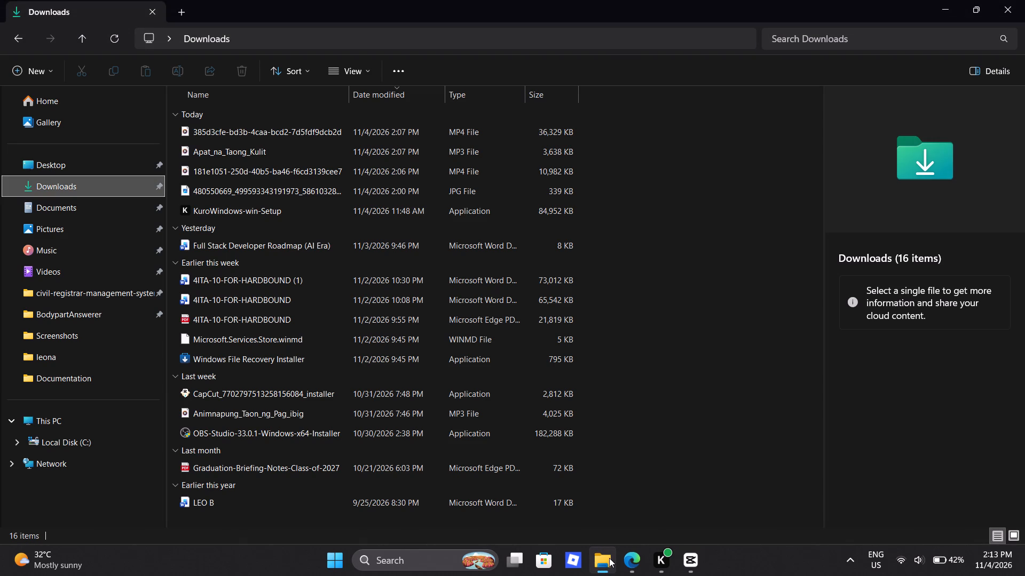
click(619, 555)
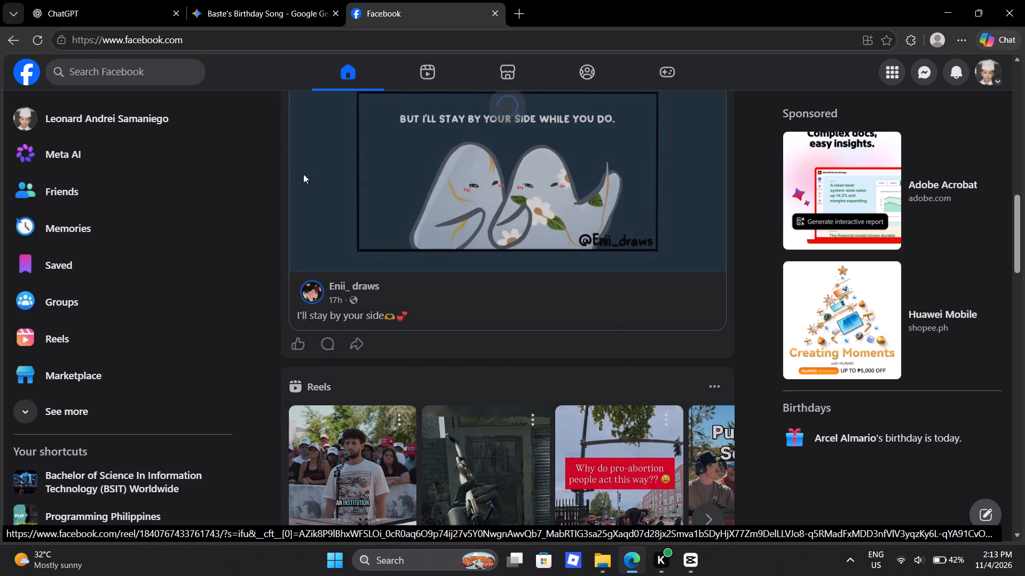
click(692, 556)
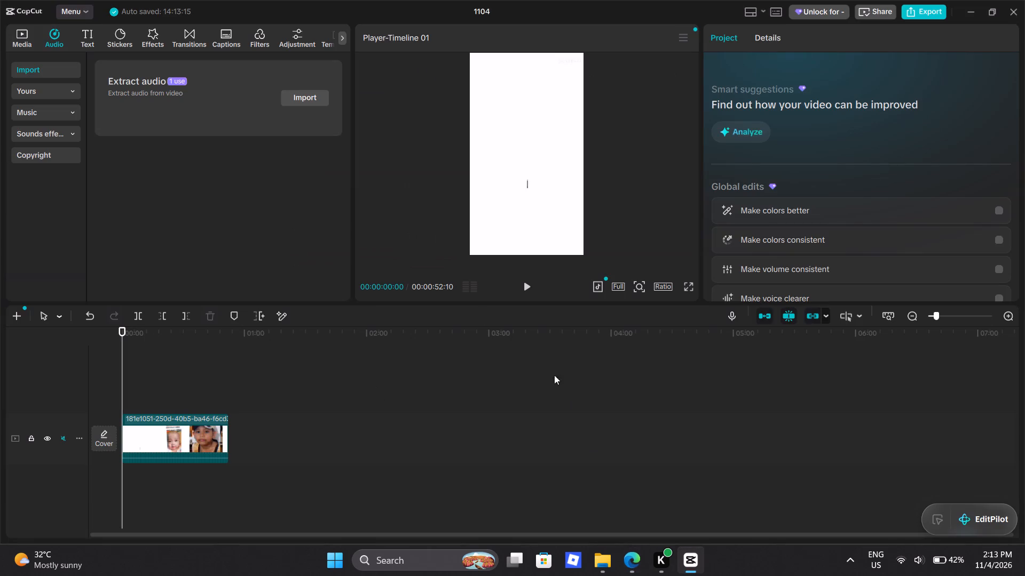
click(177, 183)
Select the 181e1051 video clip on the timeline and bring up its available clip actions.
click(156, 429)
right_click(156, 429)
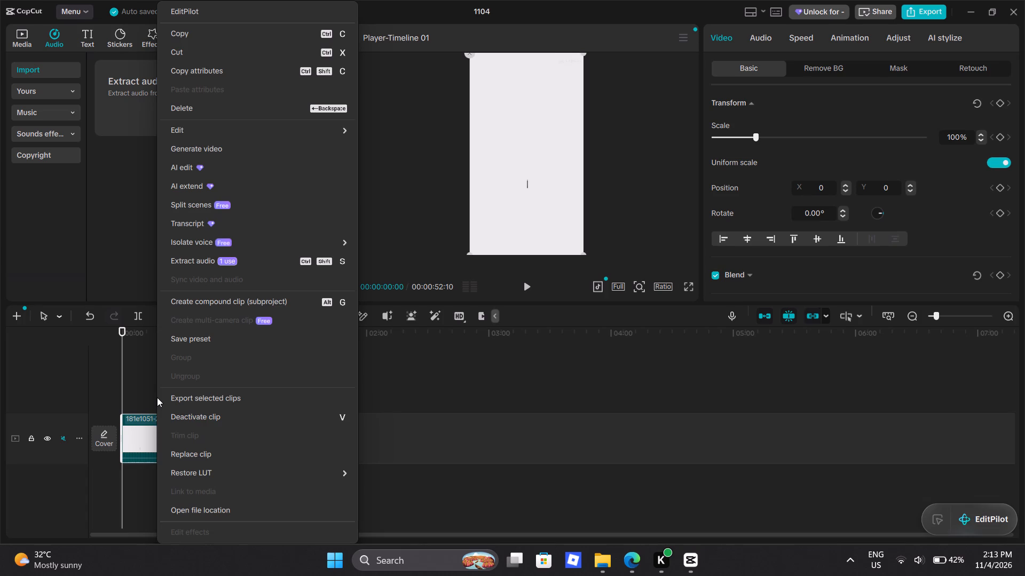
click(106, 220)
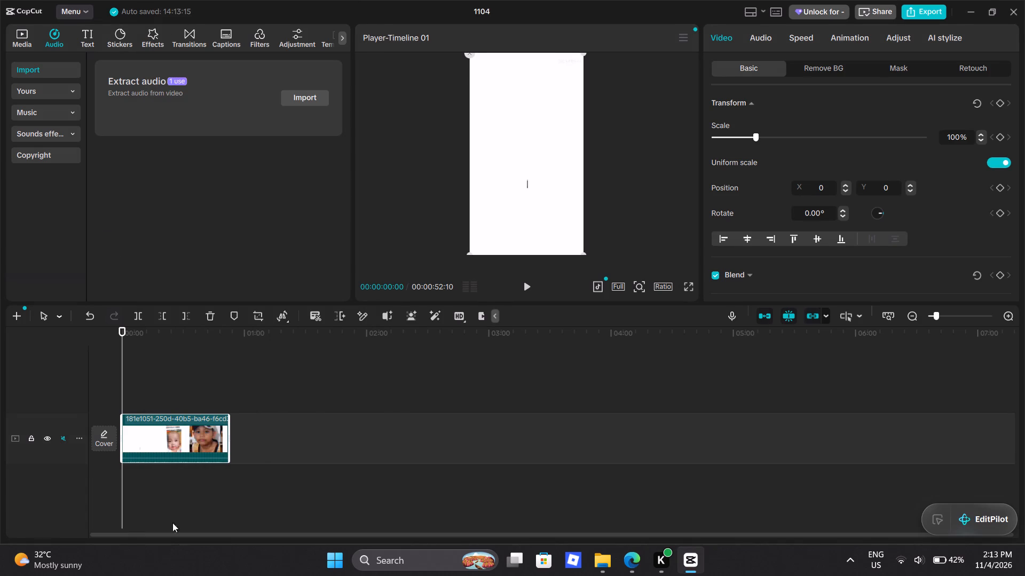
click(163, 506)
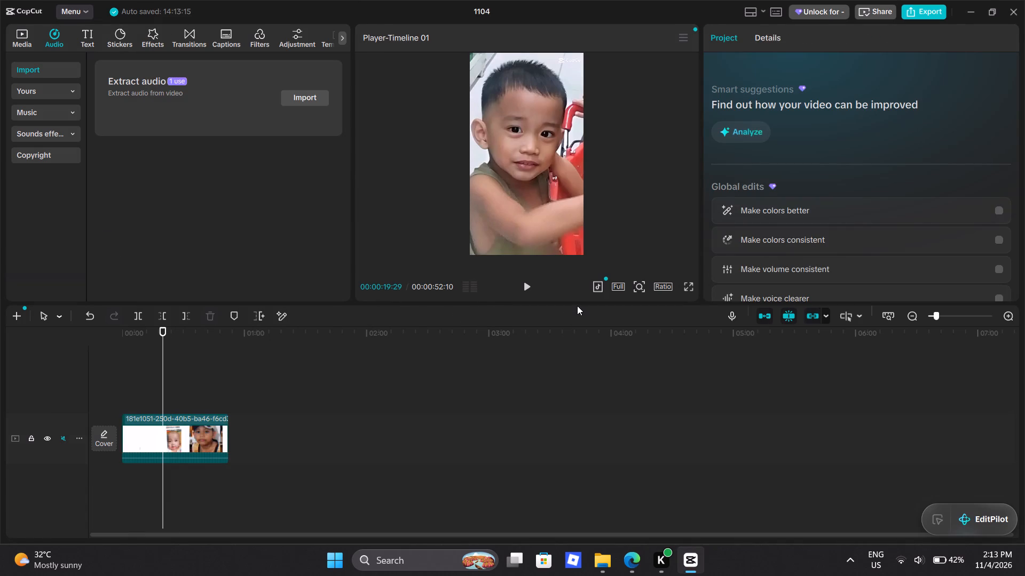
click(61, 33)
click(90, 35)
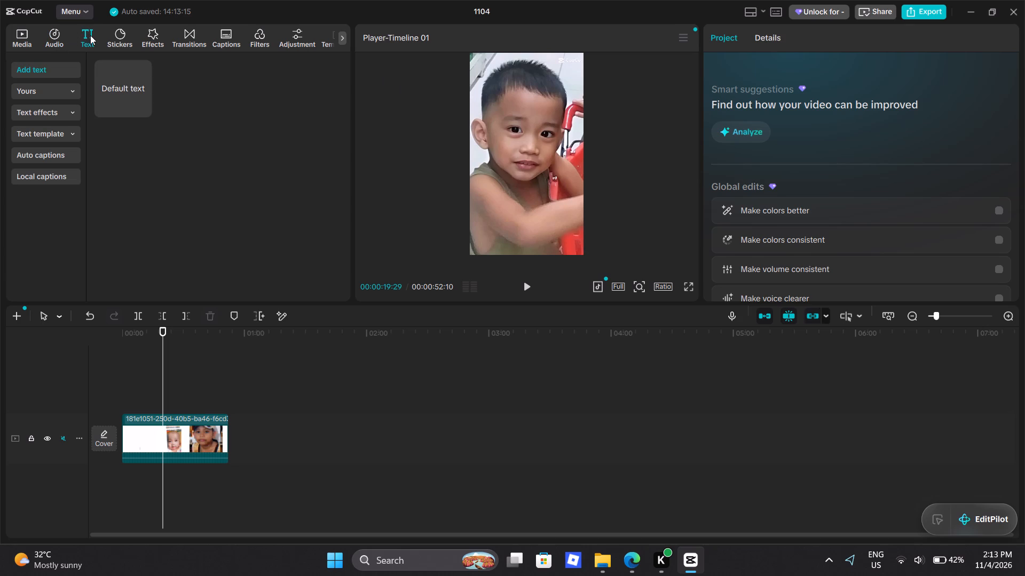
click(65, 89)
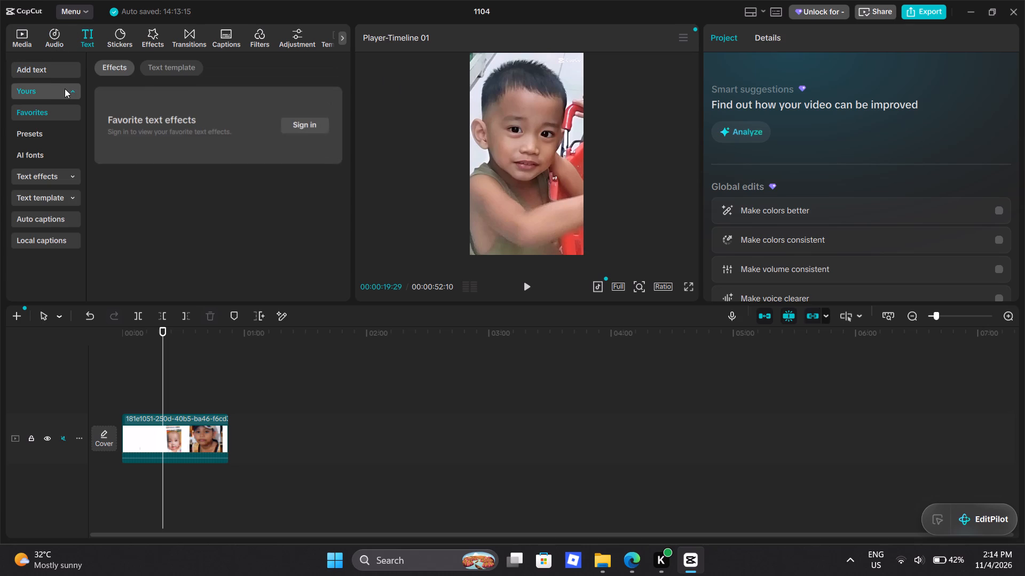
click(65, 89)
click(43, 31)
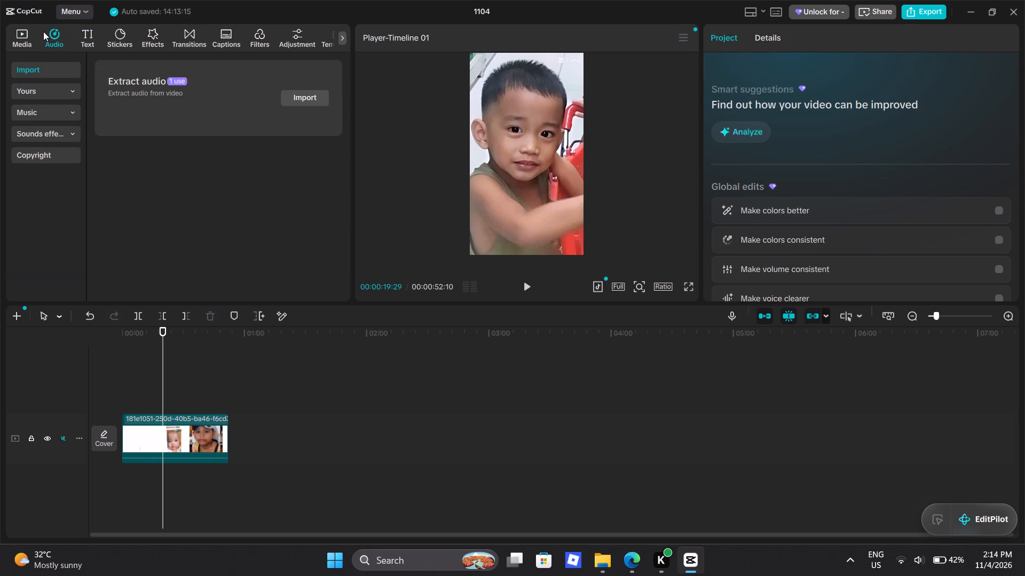
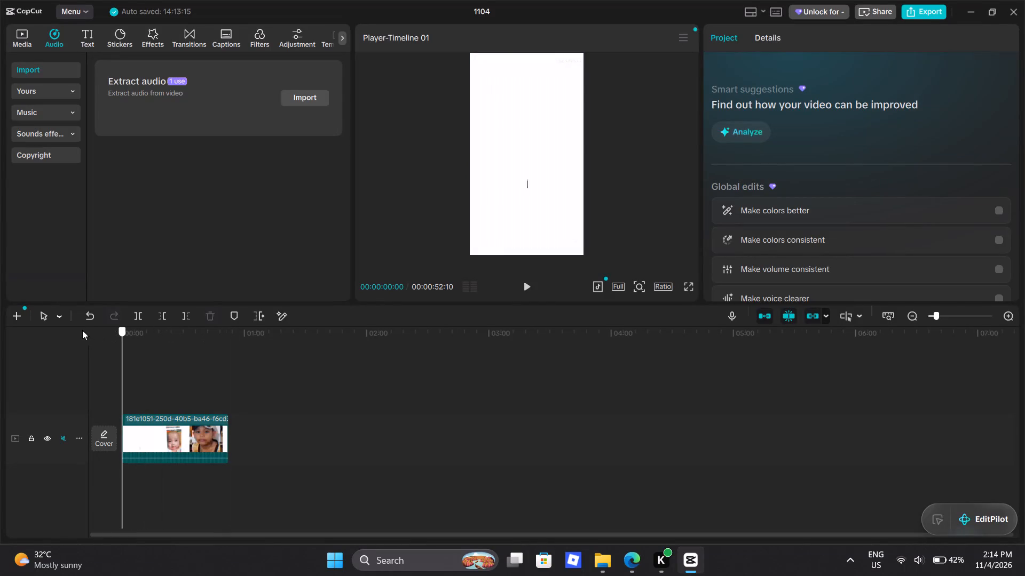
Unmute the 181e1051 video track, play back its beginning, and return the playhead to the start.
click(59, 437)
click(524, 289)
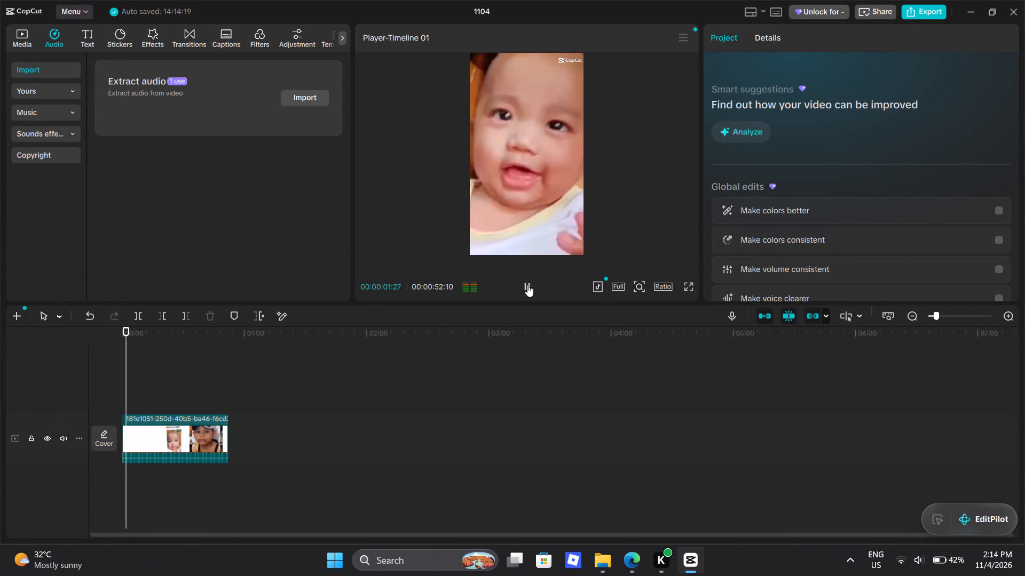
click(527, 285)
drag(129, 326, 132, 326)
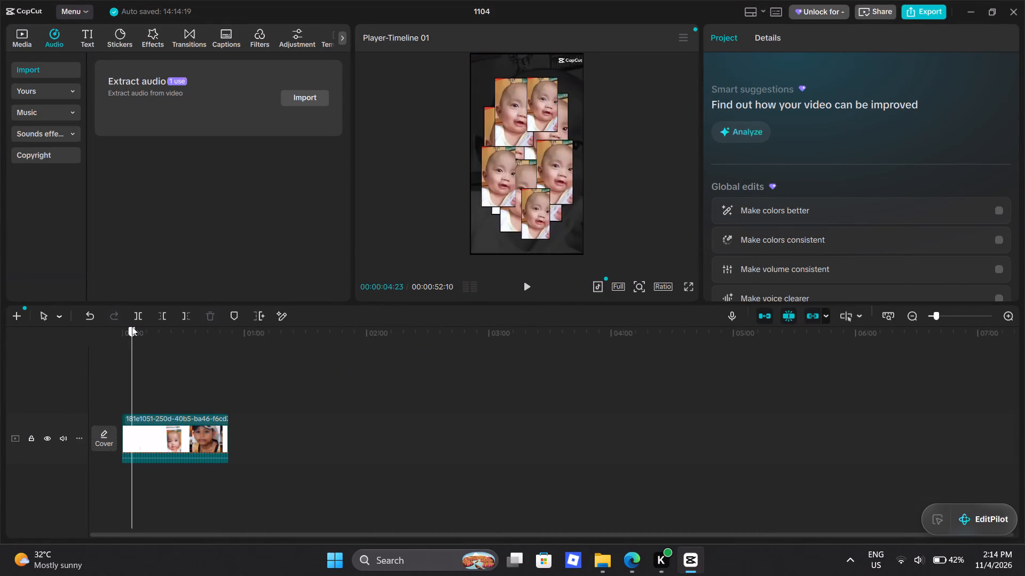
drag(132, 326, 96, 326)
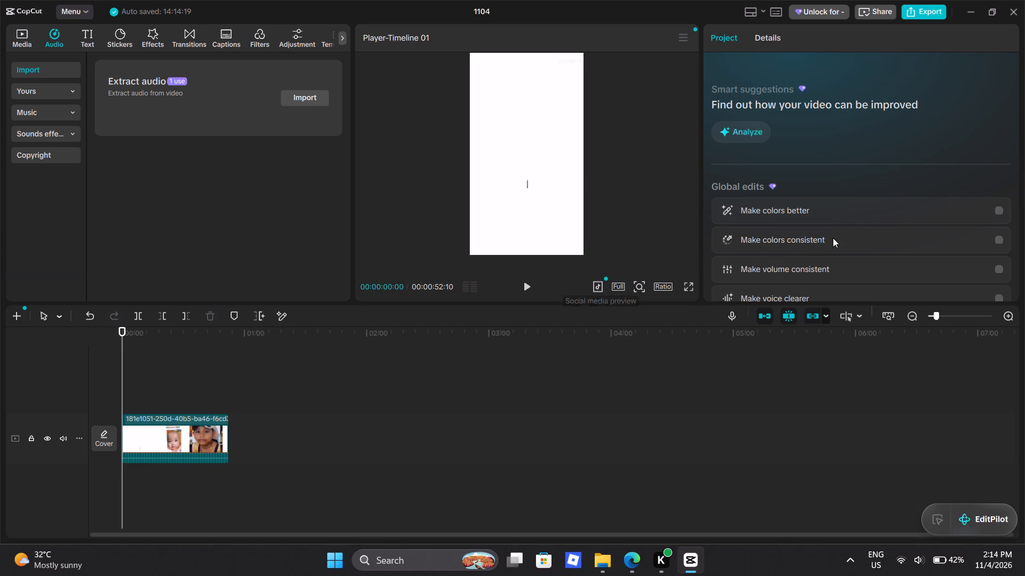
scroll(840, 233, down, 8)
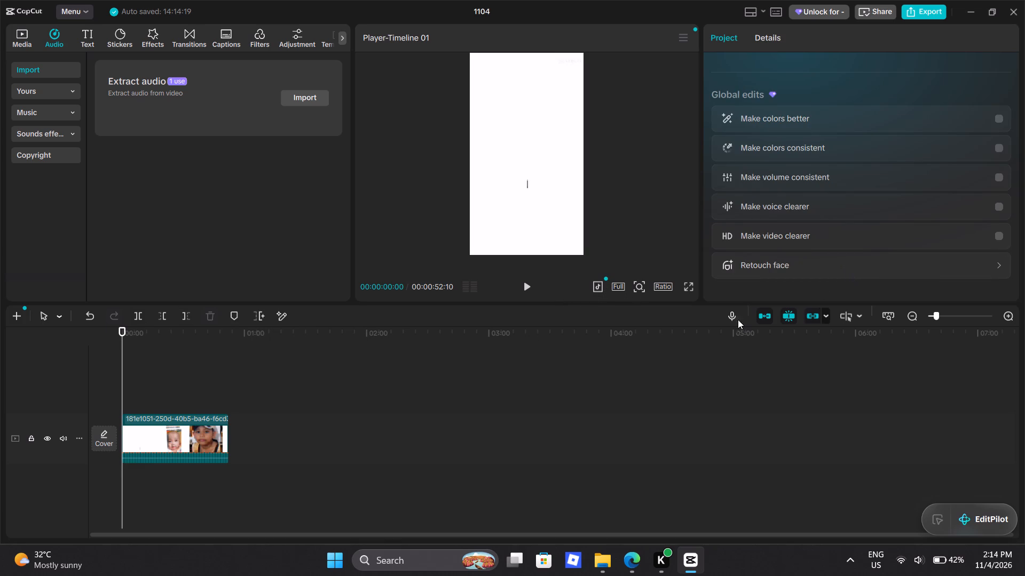
In a new Microsoft Edge tab, ask Google's AI Mode "in capcut pc, how to add an audio".
click(643, 558)
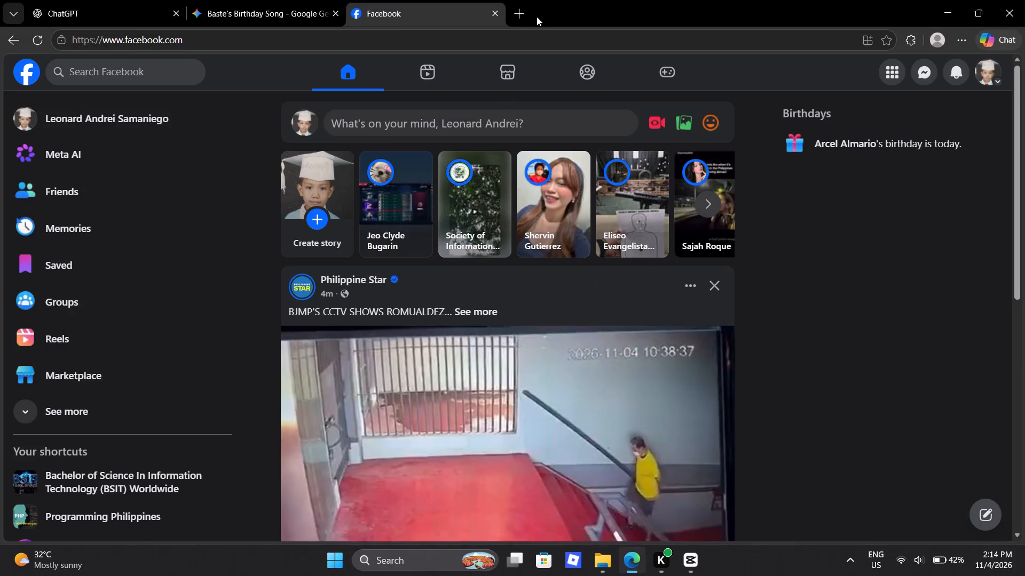
click(524, 4)
text(go)
key(Return)
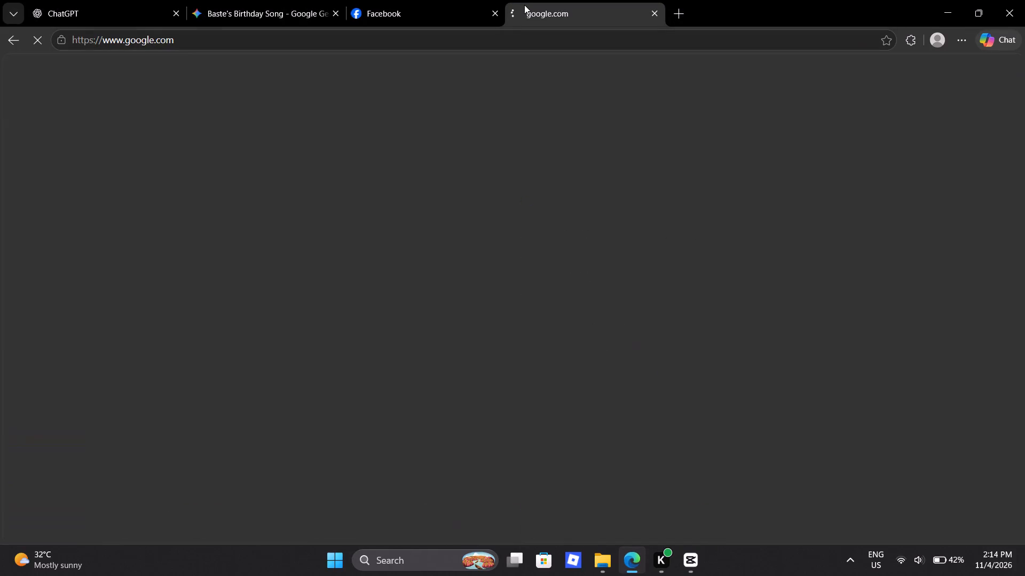
text(in cpacut p)
key(BackSpace)
key(BackSpace)
key(BackSpace)
key(BackSpace)
key(BackSpace)
key(BackSpace)
key(BackSpace)
text(apcut pc, how to add an aidio)
key(BackSpace)
key(BackSpace)
key(BackSpace)
key(BackSpace)
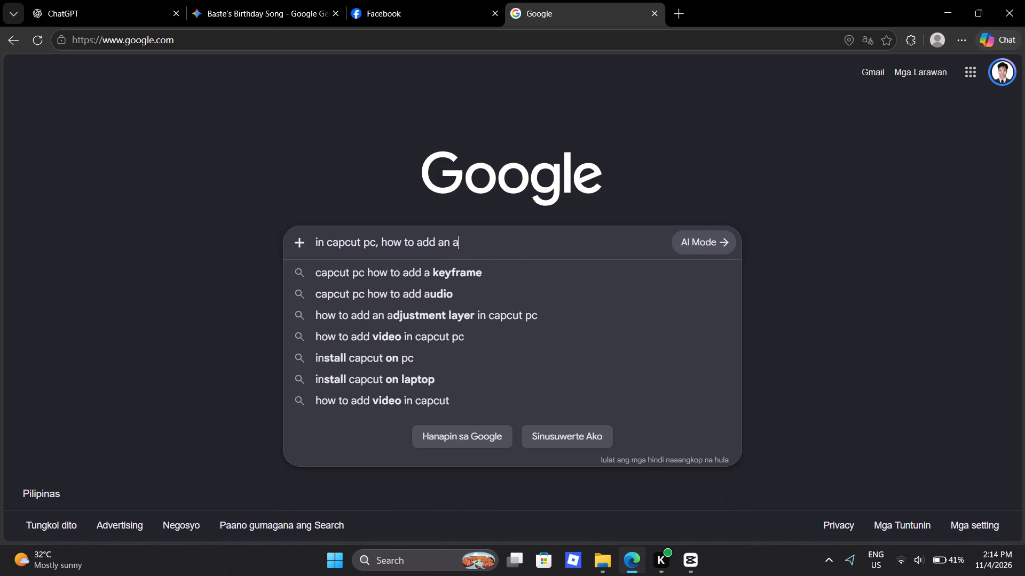
text(udio)
click(726, 233)
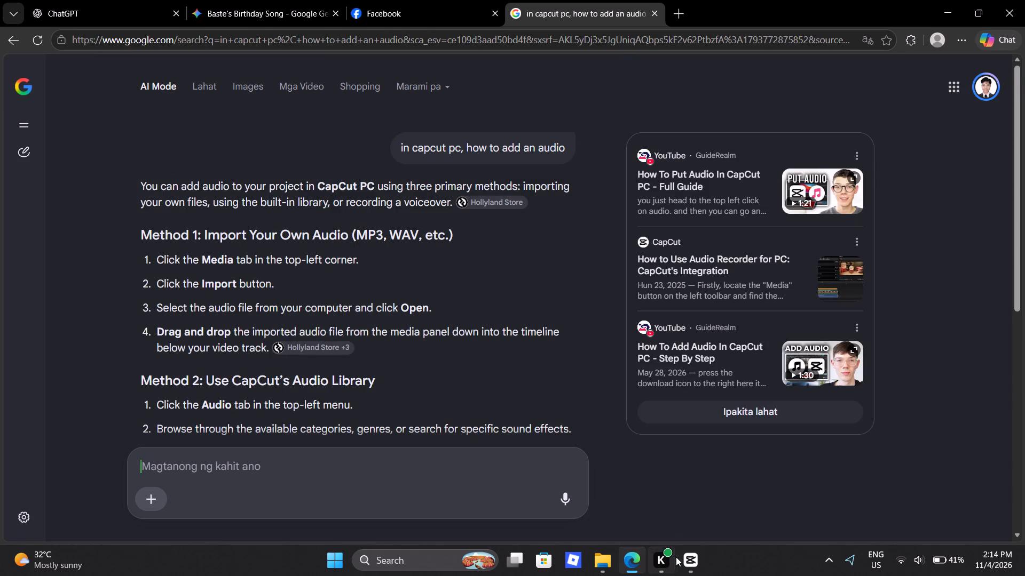
Switch to CapCut and import Apat_na_Taong_Kulit from Downloads into the project media.
click(690, 563)
click(13, 39)
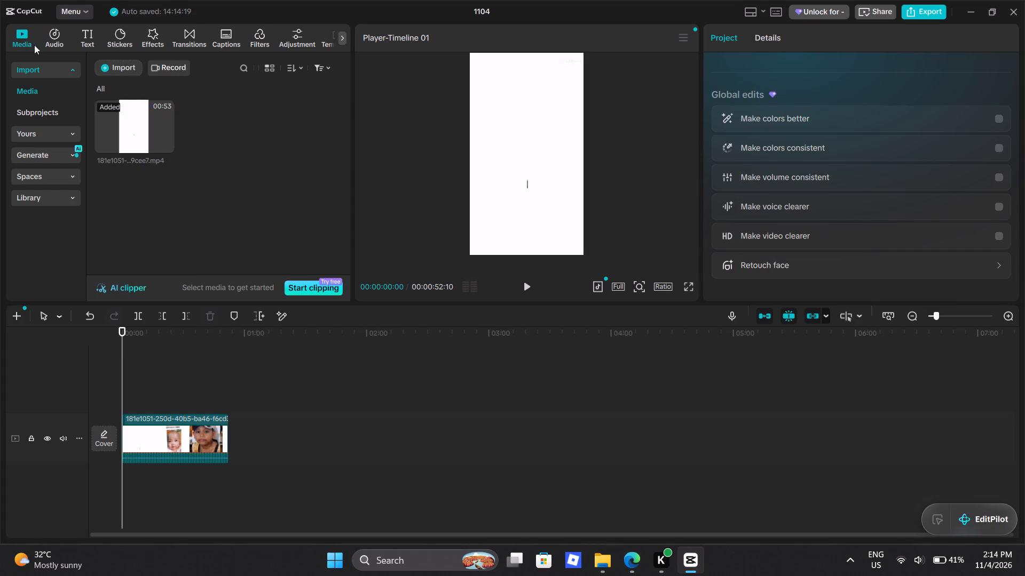
click(124, 71)
click(139, 94)
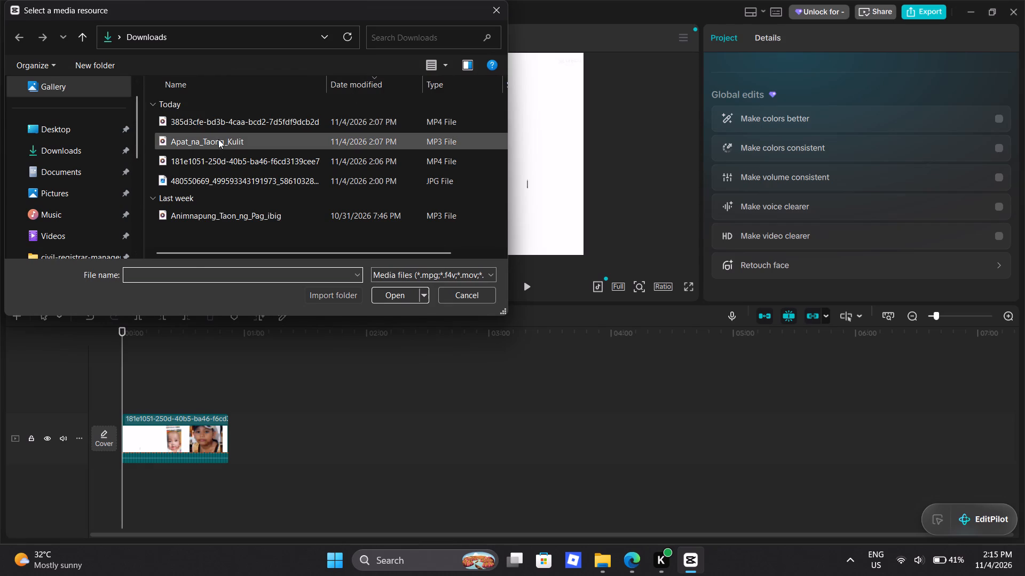
double_click(218, 139)
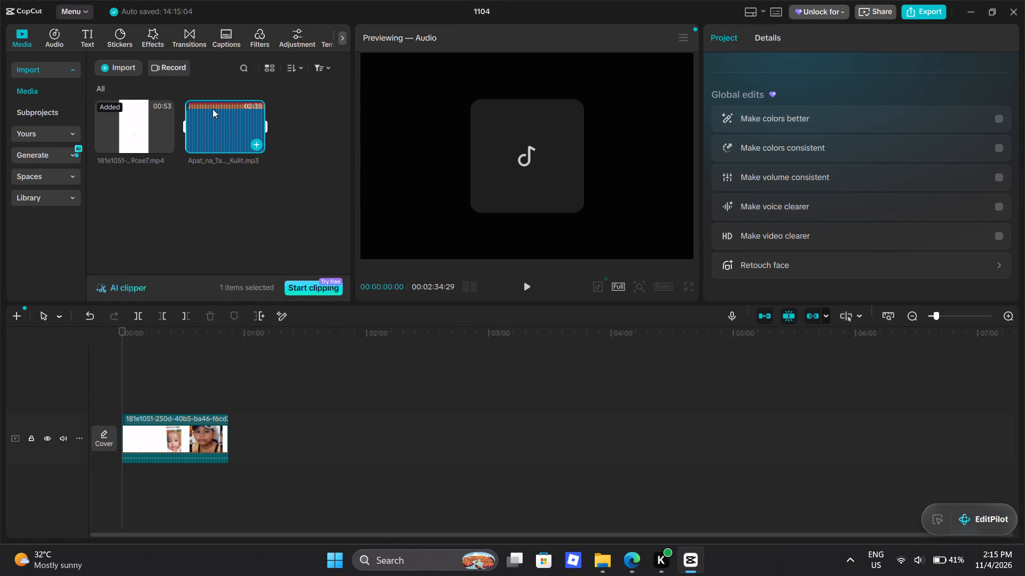
Add the imported Apat_na_Taong_Kulit.mp3 to the timeline below the video, starting at 00:00, and deselect it.
click(219, 117)
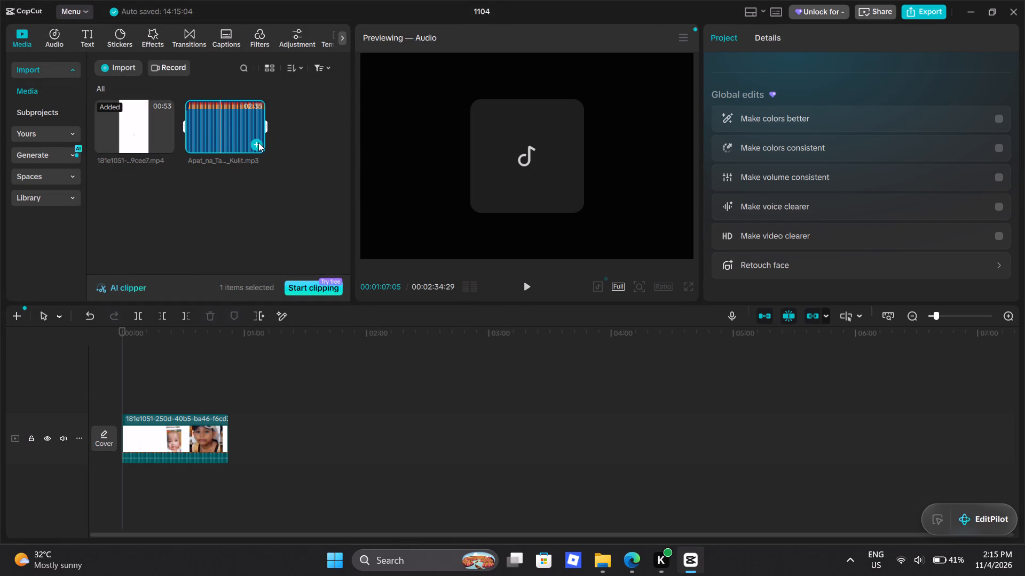
click(256, 145)
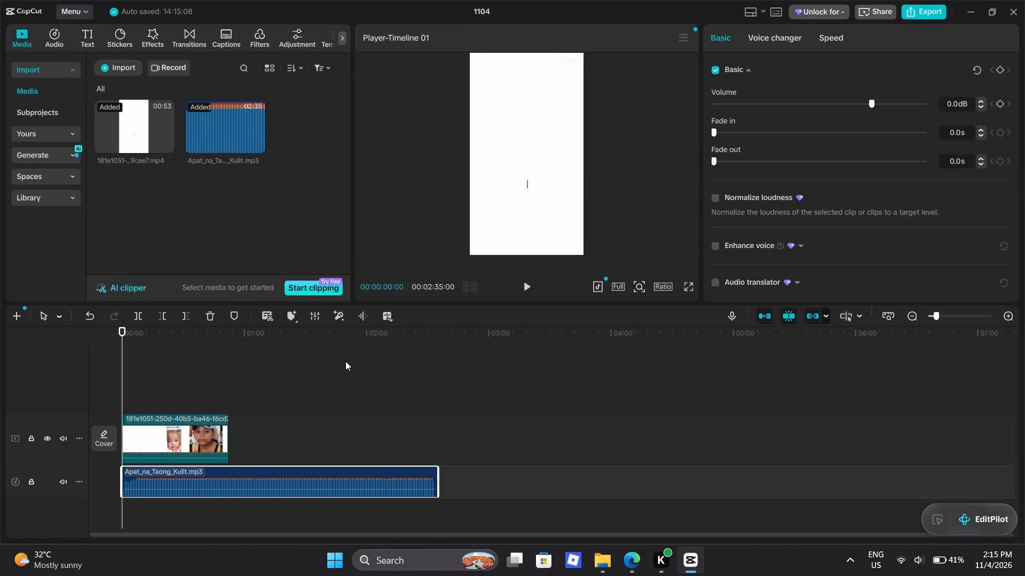
click(363, 373)
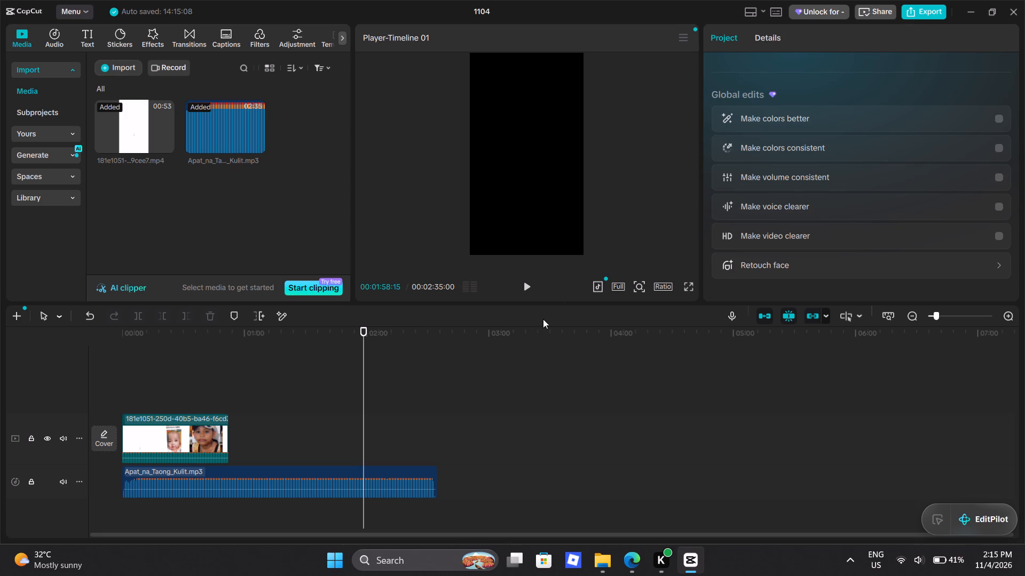
Mute the 181e1051 video track.
click(66, 439)
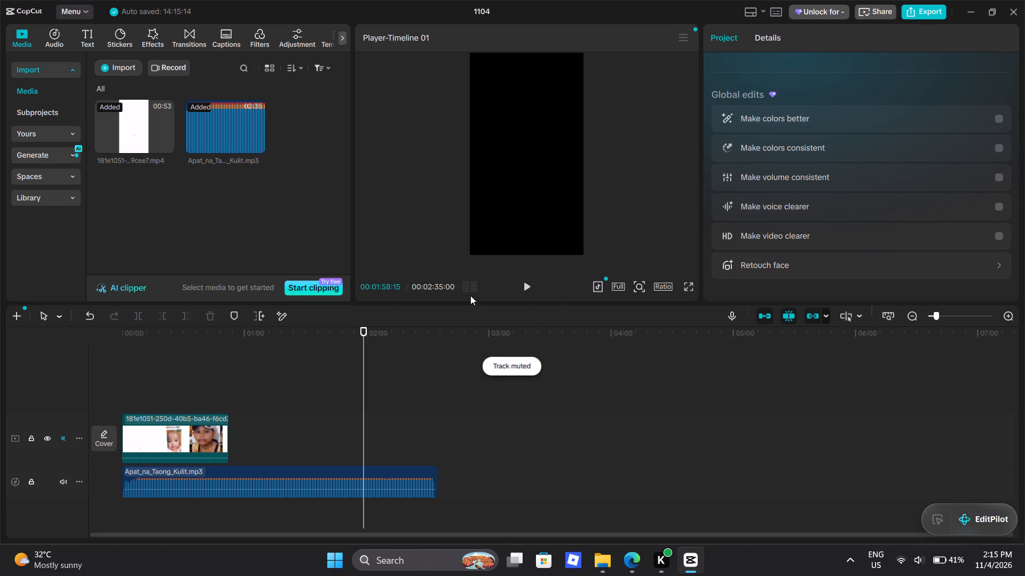
Play the first few seconds of the timeline from the start to check the video with the new song.
click(530, 283)
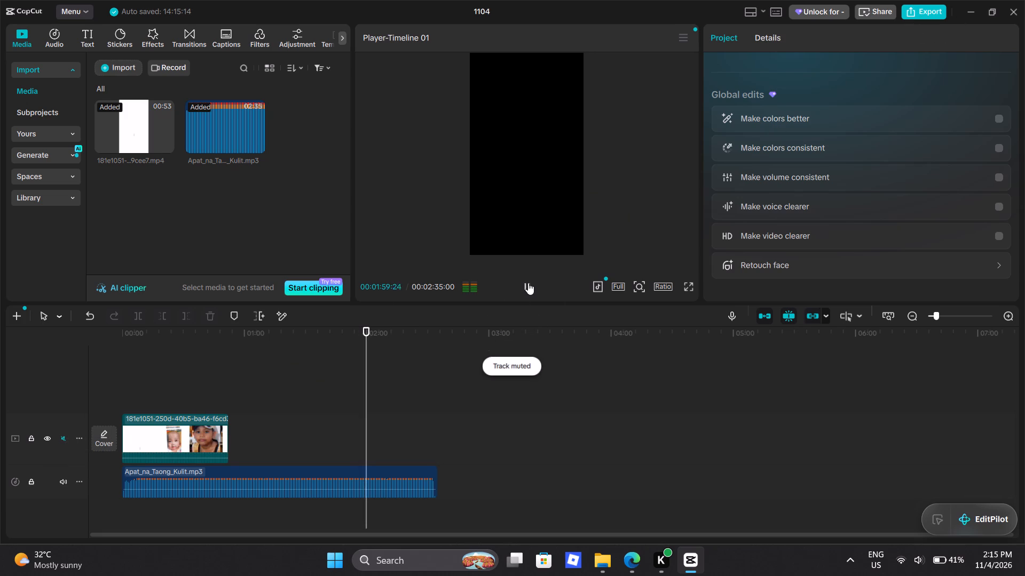
drag(367, 331, 78, 355)
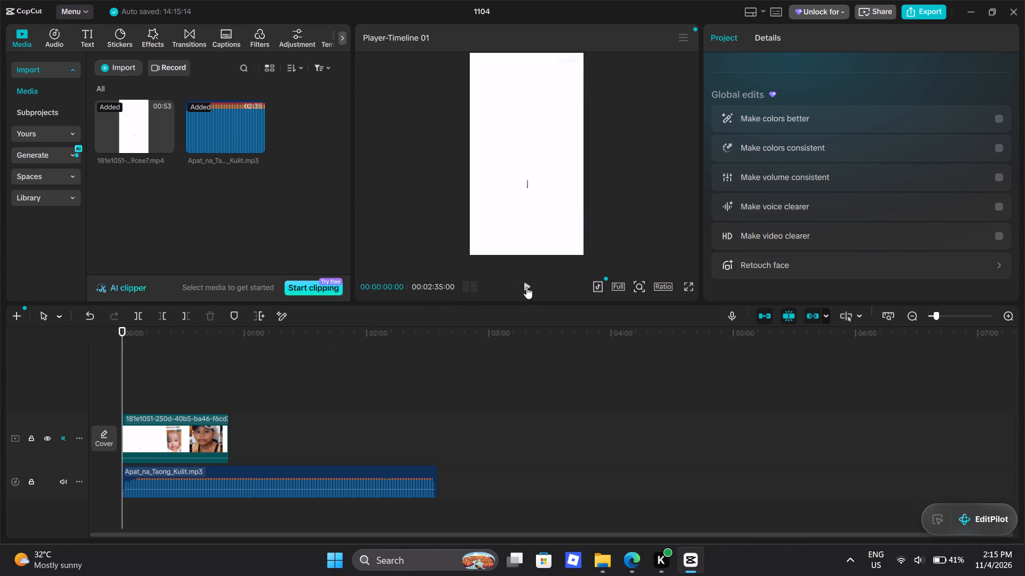
click(527, 286)
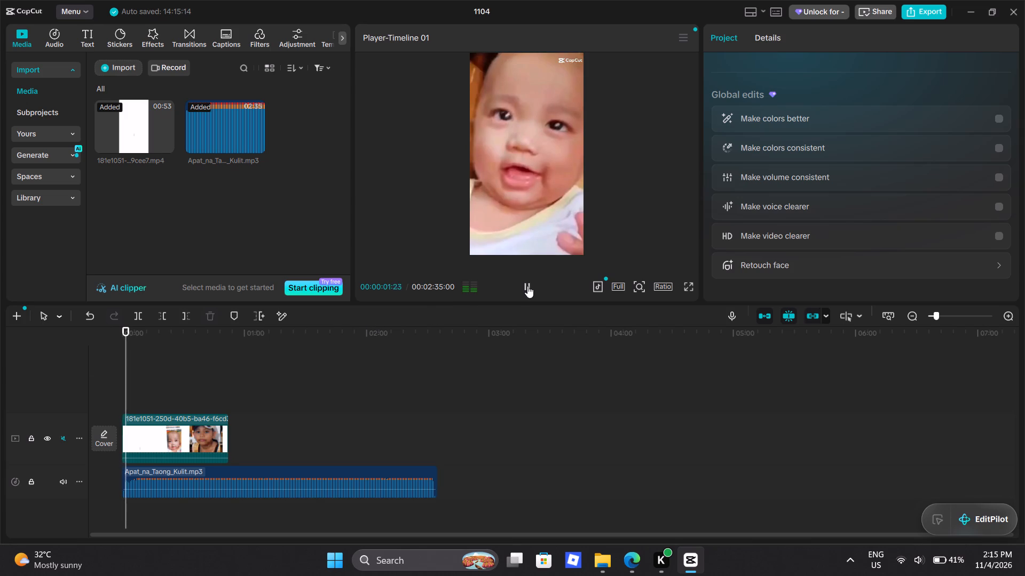
click(527, 286)
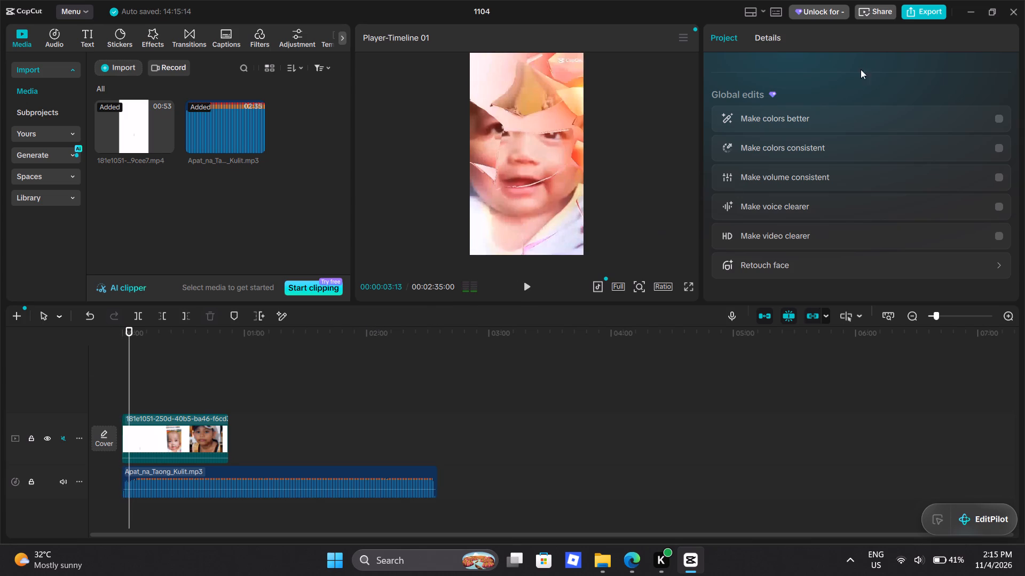
Review the export settings, export the project as 1104 at 1080P, H.264, mp4, 30fps, and pause the finished video's preview.
click(921, 14)
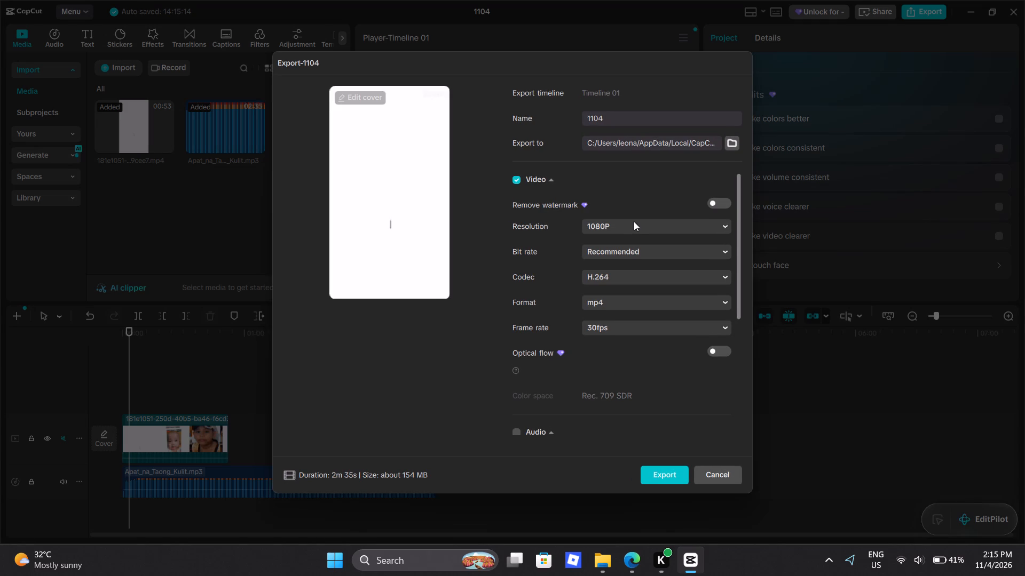
click(632, 224)
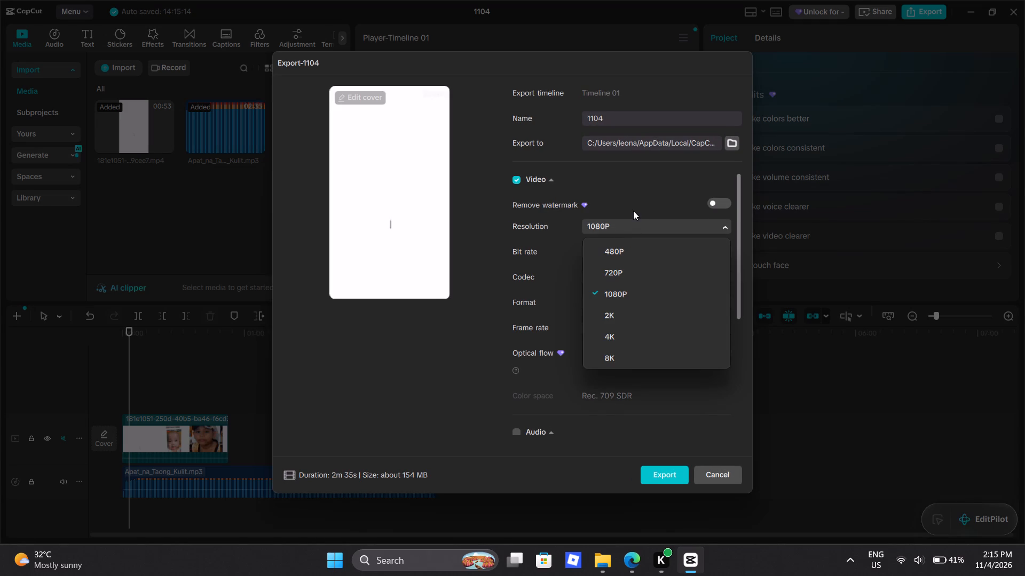
click(634, 207)
scroll(674, 367, down, 5)
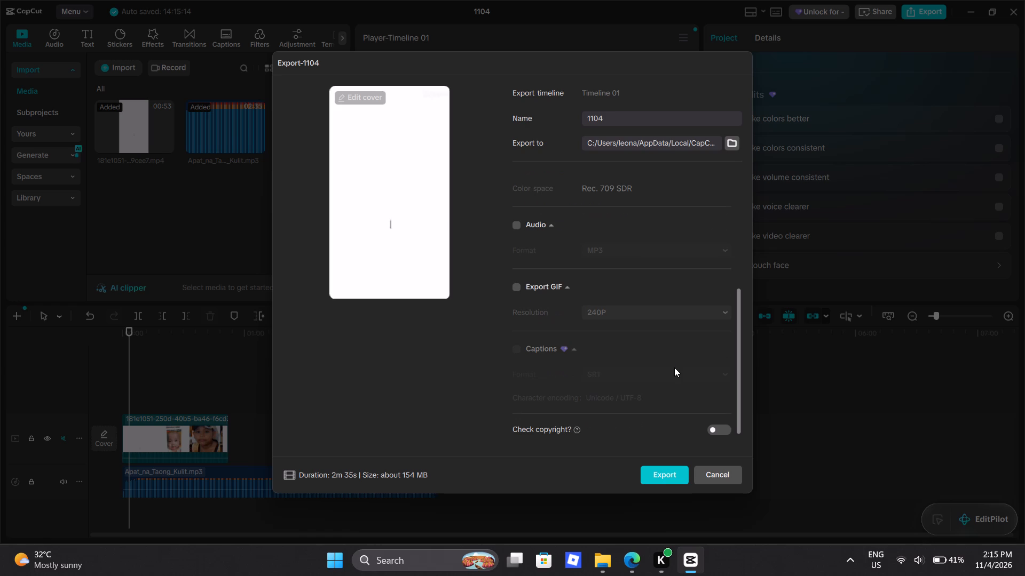
scroll(674, 367, down, 2)
scroll(674, 367, up, 6)
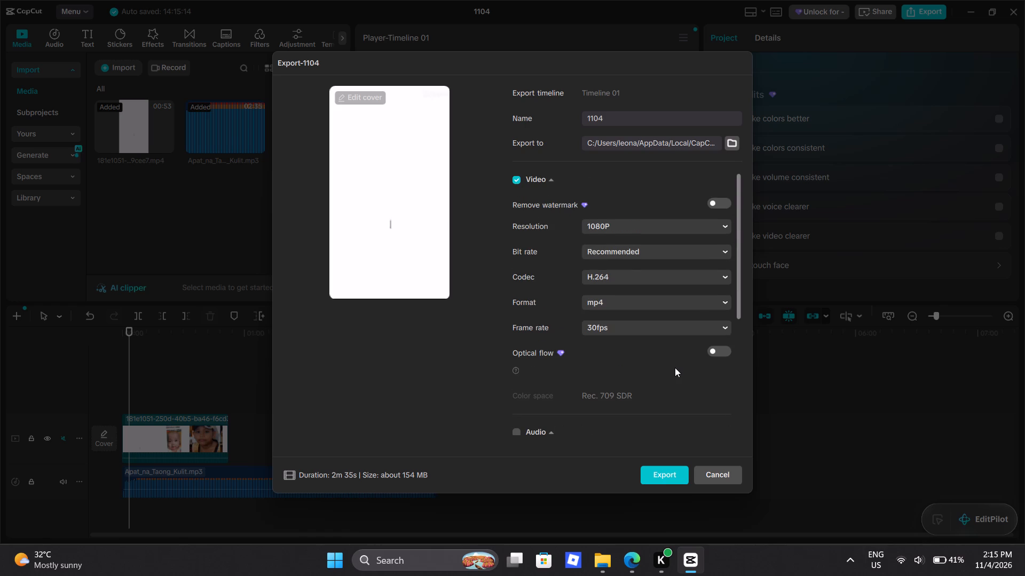
scroll(675, 367, up, 2)
scroll(675, 367, down, 7)
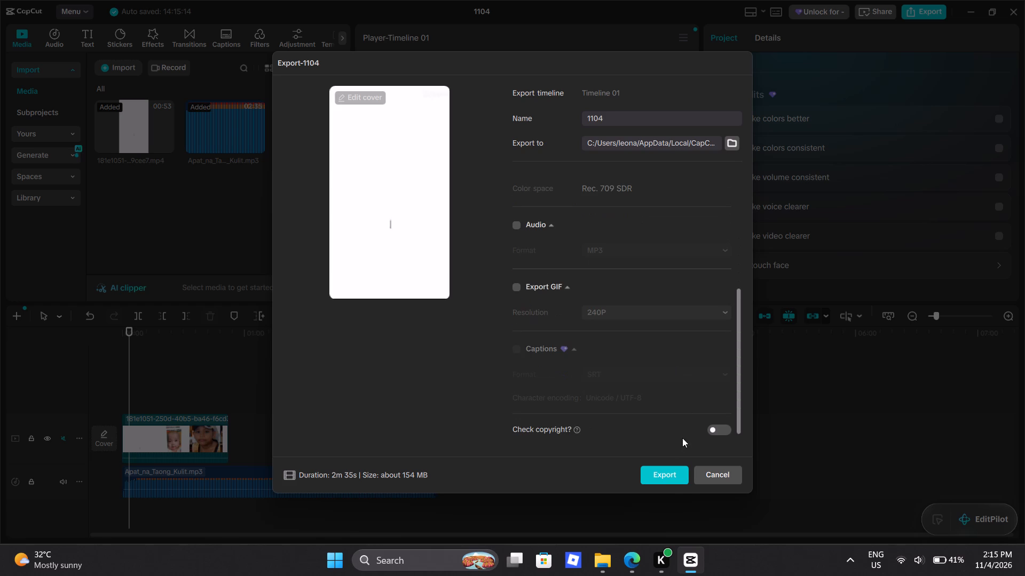
click(678, 480)
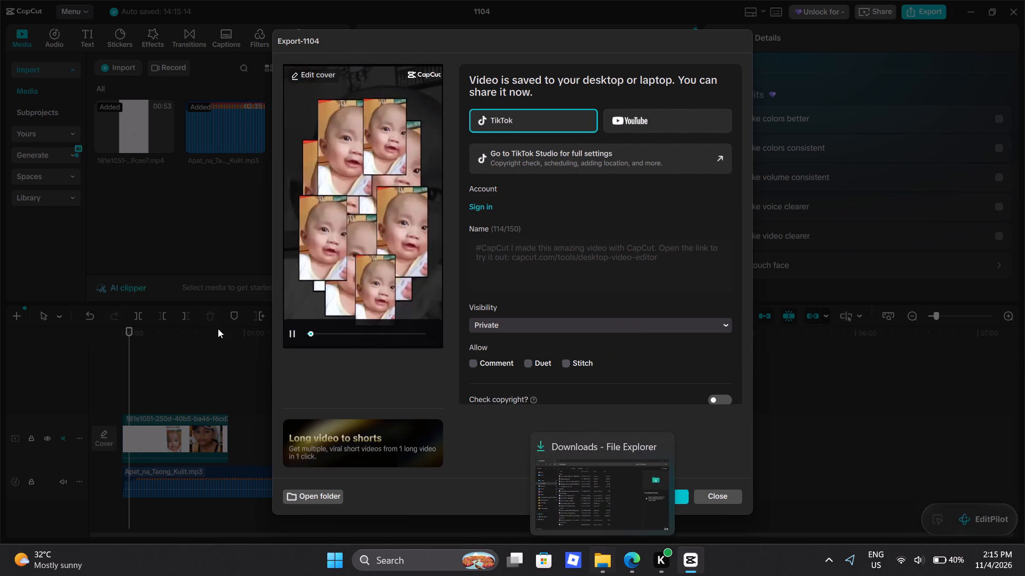
click(286, 335)
Switch to File Explorer and check the Downloads folder for the exported video.
click(612, 561)
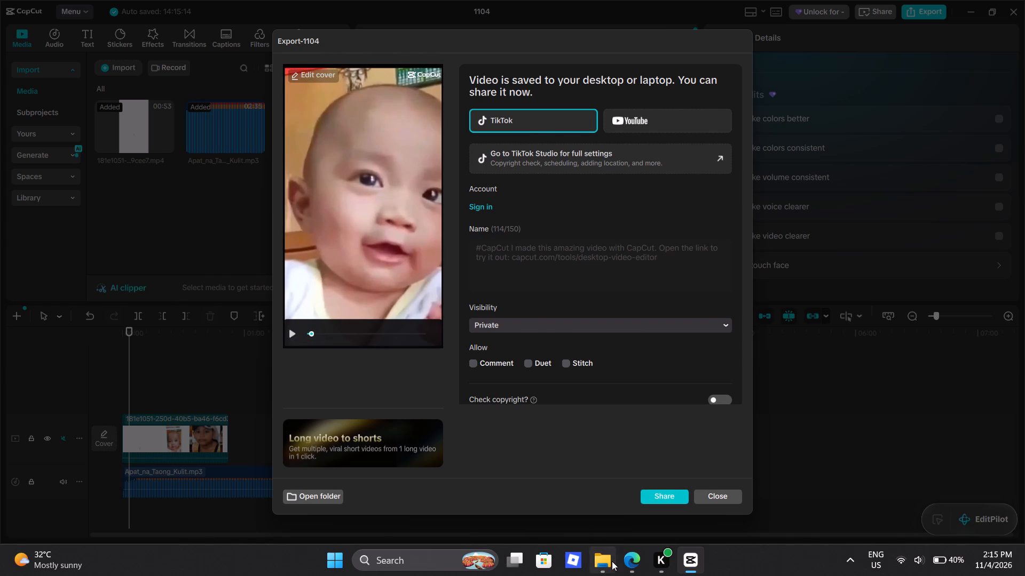
click(85, 193)
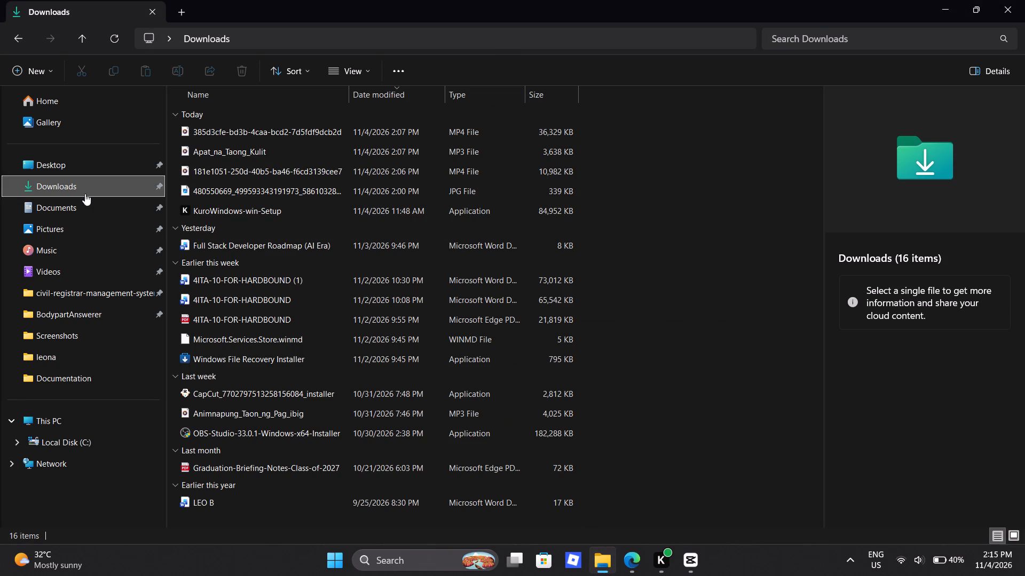
click(85, 194)
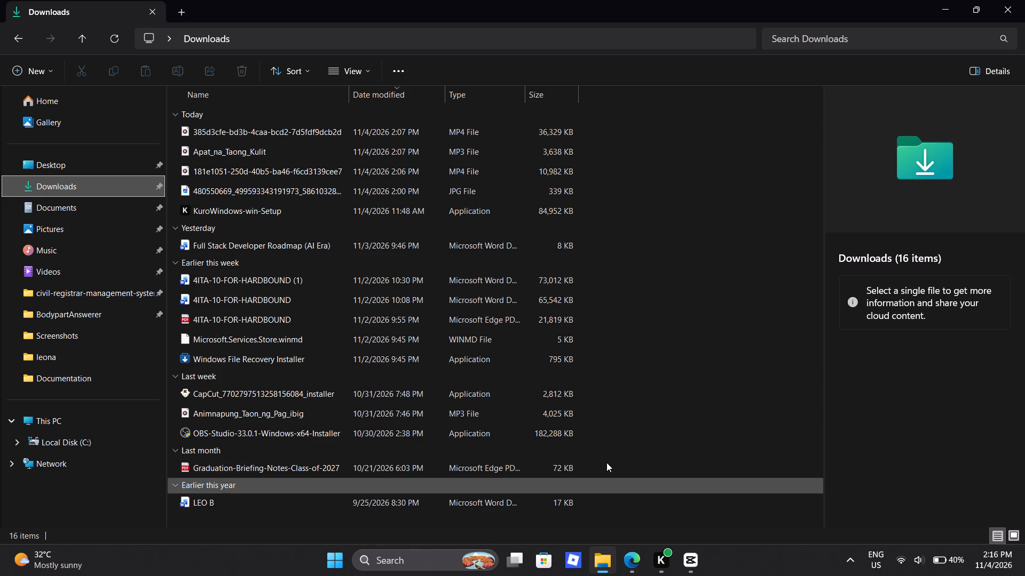
Return to CapCut's finished export and open the folder containing the exported video.
click(696, 557)
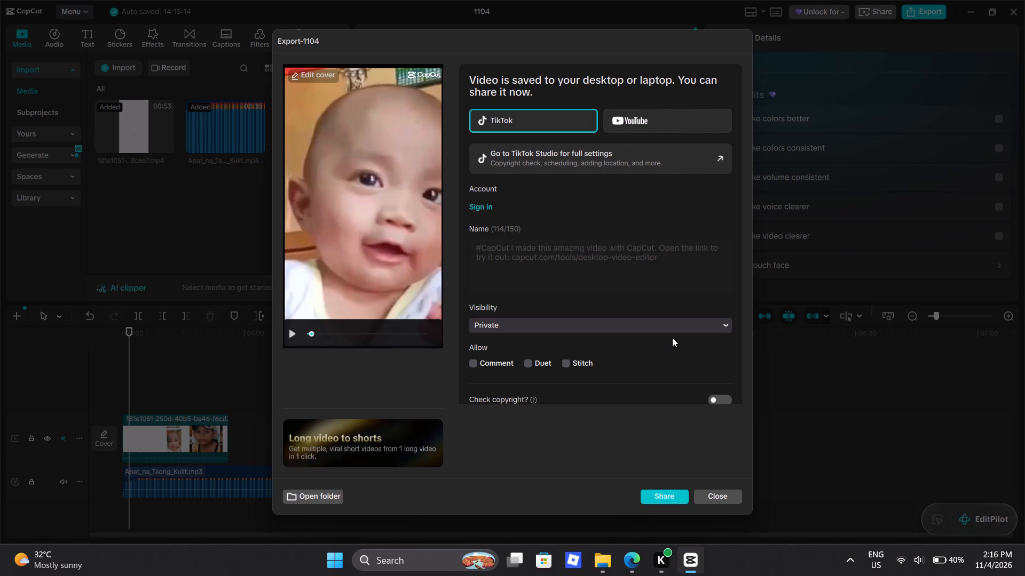
scroll(665, 333, down, 5)
scroll(663, 332, up, 4)
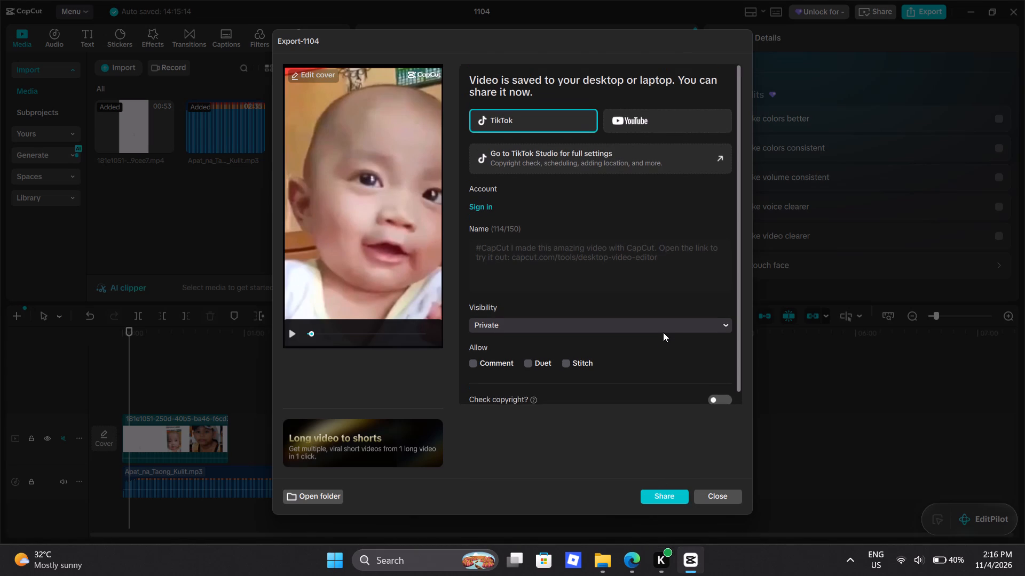
scroll(663, 332, down, 4)
scroll(663, 332, up, 4)
click(309, 491)
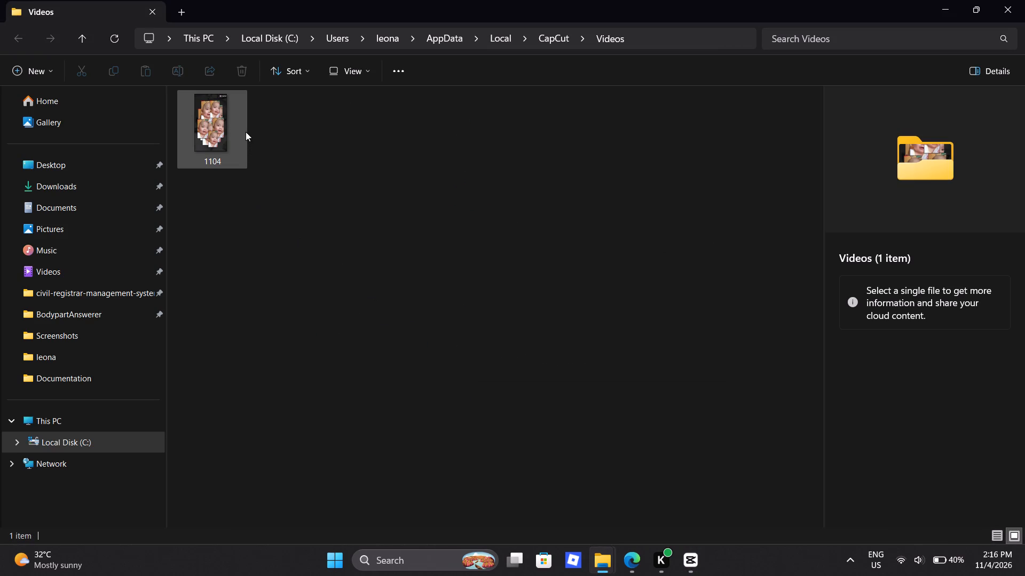
Play the exported 1104 video in Media Player, skip ahead, and pause at 0:24.
double_click(246, 132)
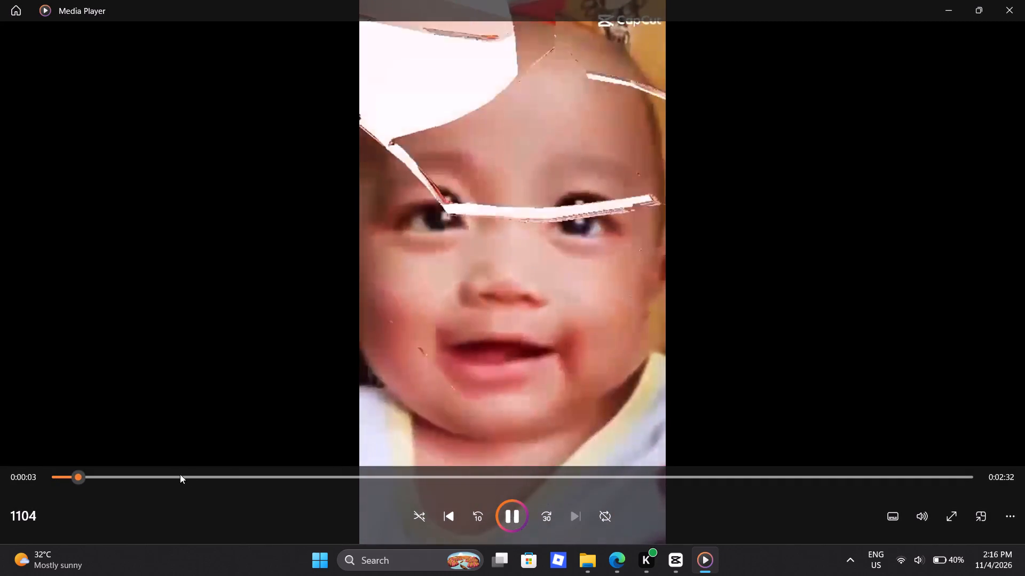
click(162, 475)
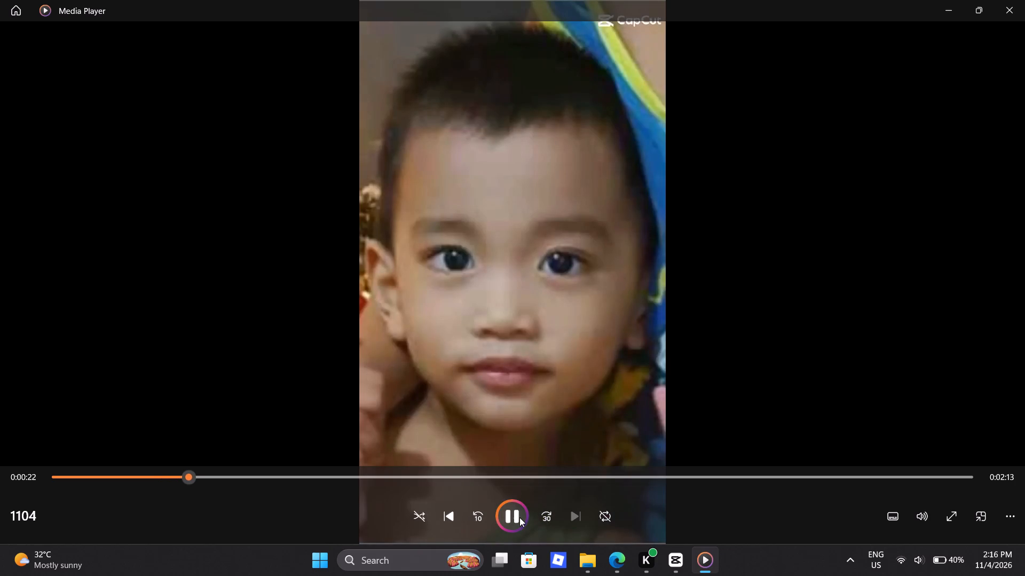
click(519, 517)
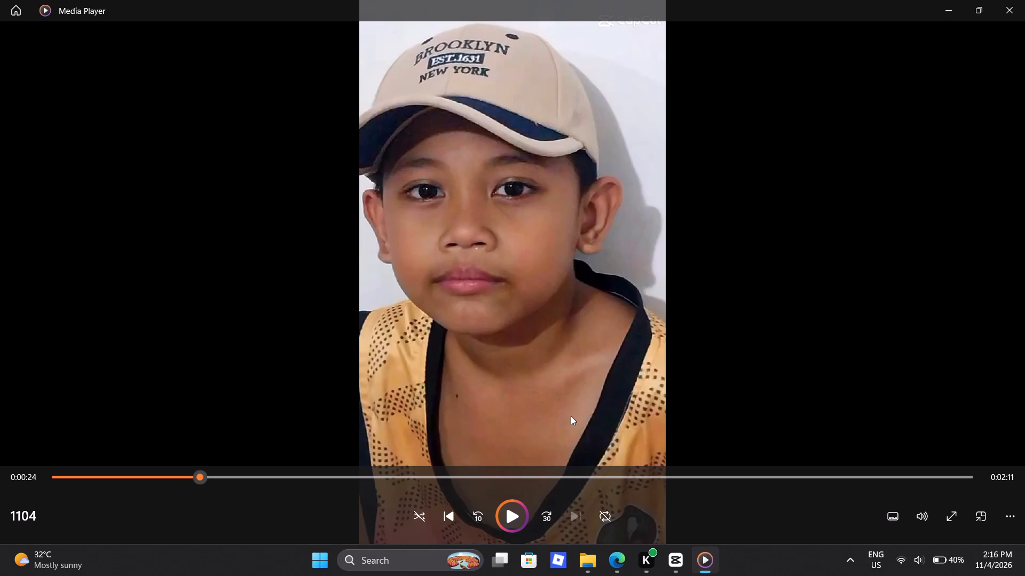
Close Media Player, switch back to CapCut and close the finished export window.
click(1024, 0)
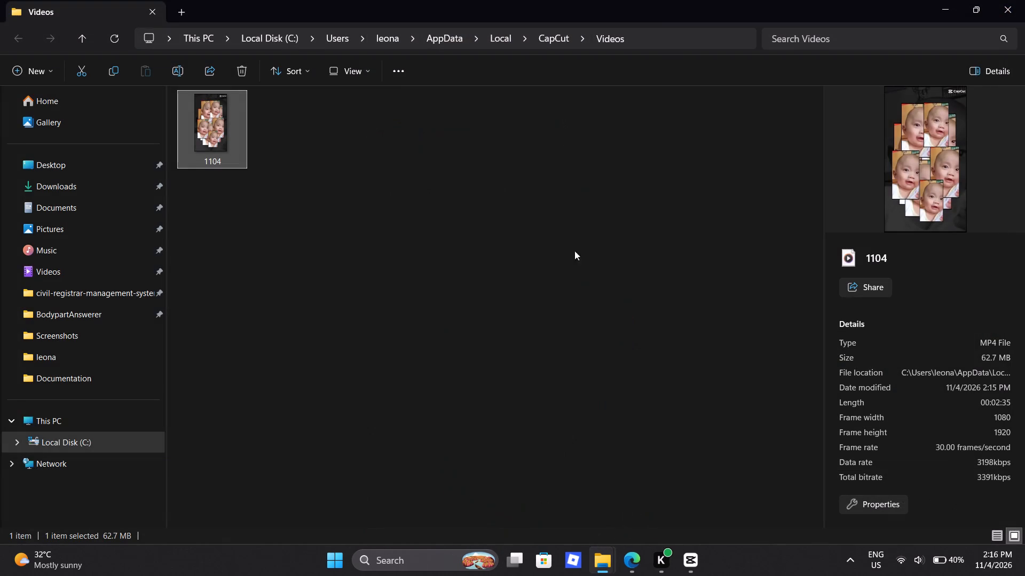
click(678, 575)
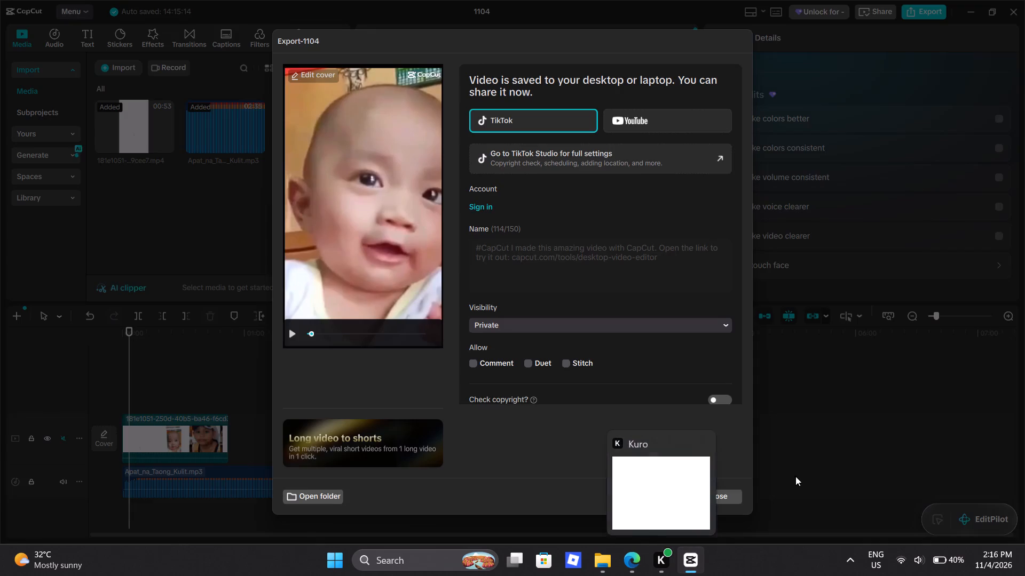
click(734, 494)
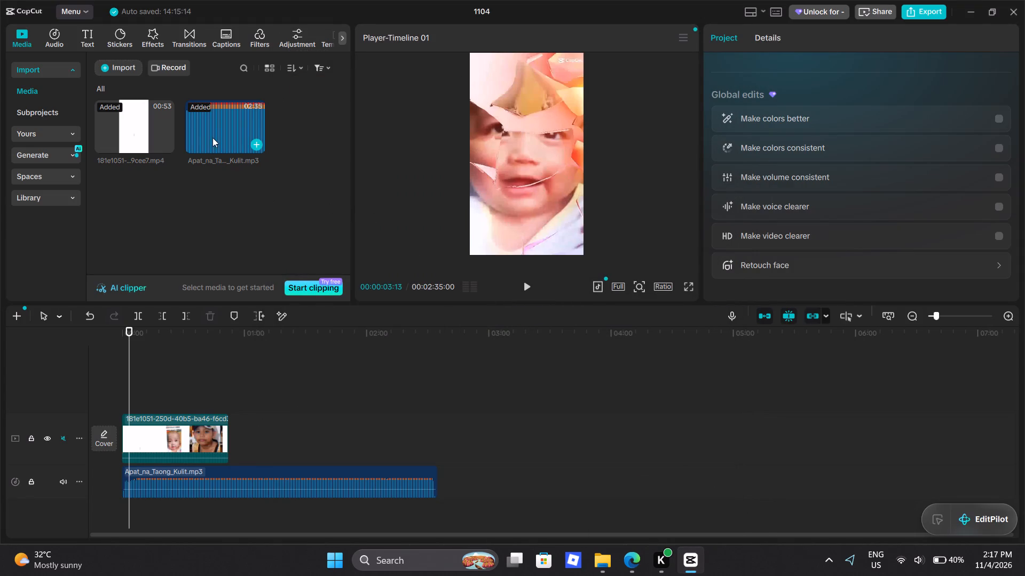
Delete the Apat_na_Taong_Kulit song and the 181e1051 video from the project's media, including their timeline clips.
click(213, 138)
key(Delete)
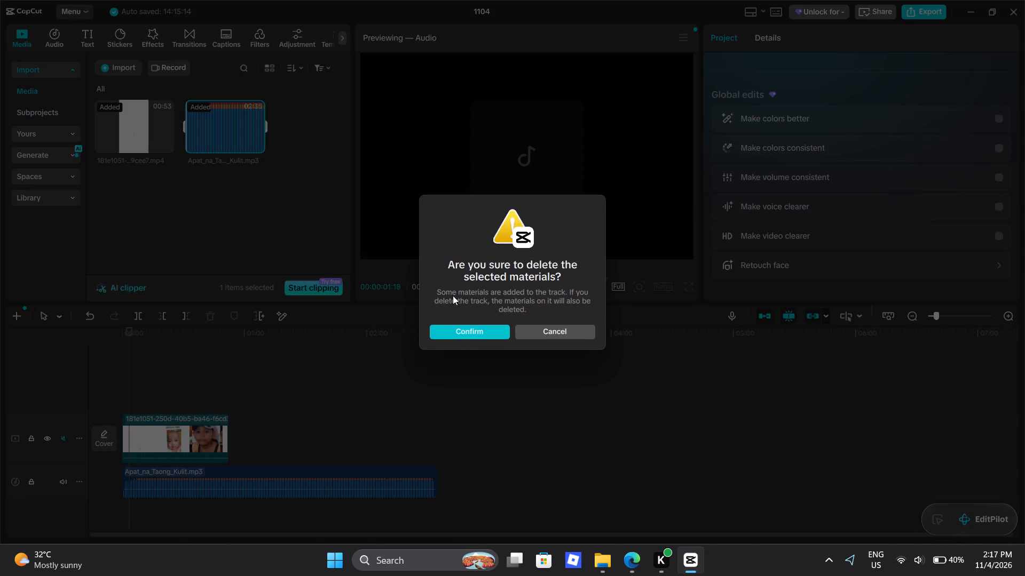
click(464, 328)
click(156, 122)
key(Delete)
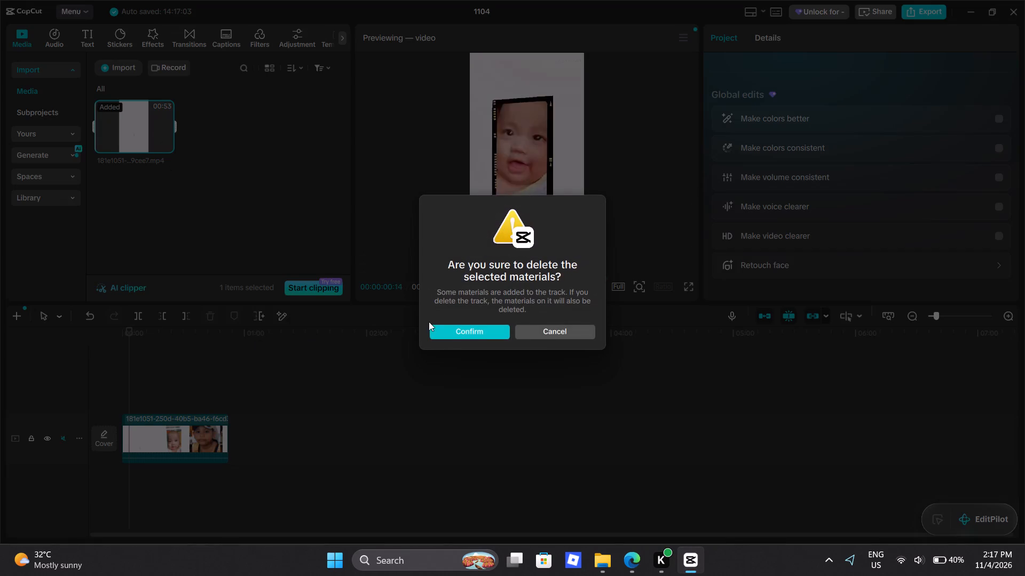
click(452, 334)
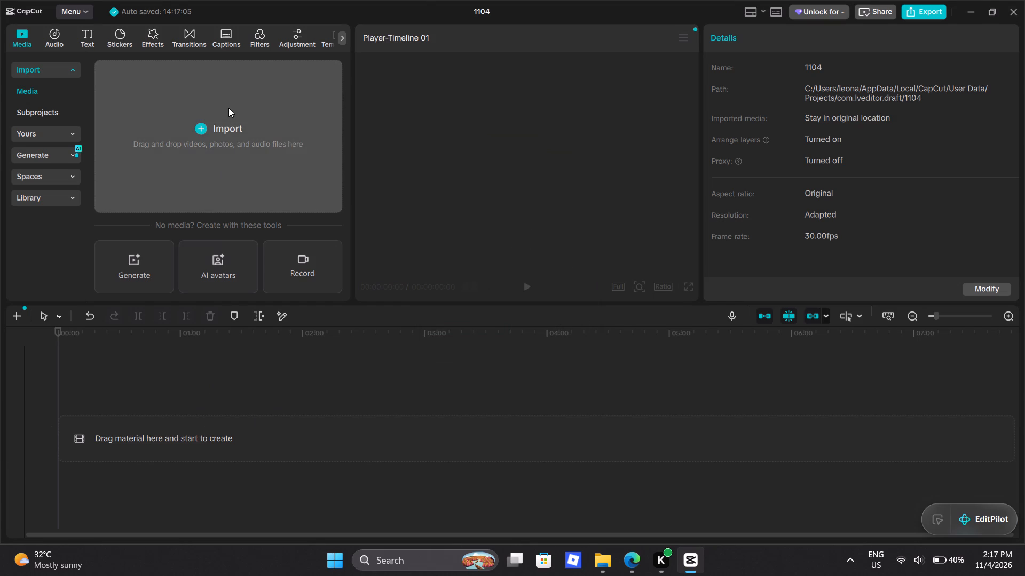
Import the 385d3cfe video from Downloads, preview it briefly, and add it to the timeline.
click(228, 108)
click(204, 151)
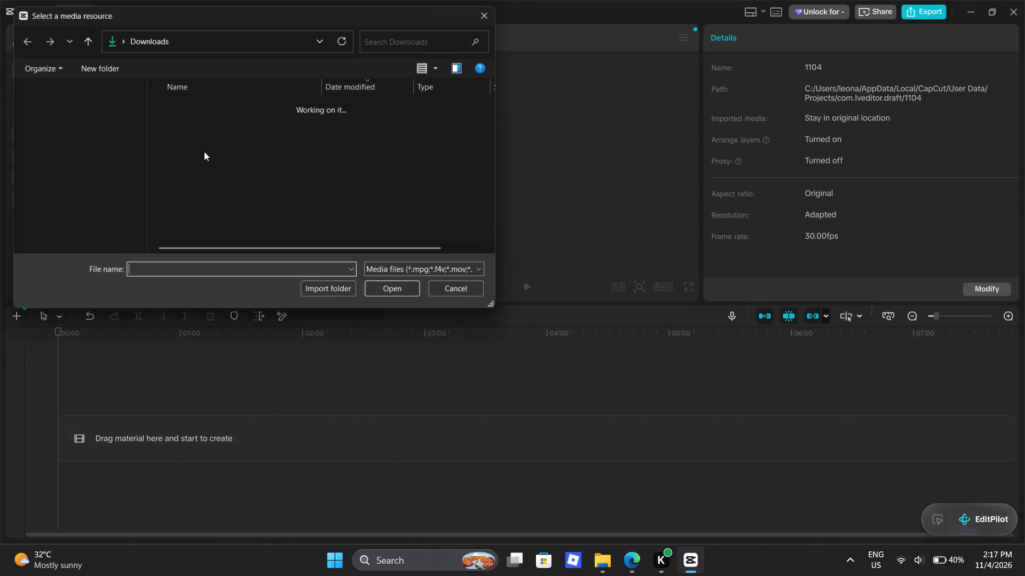
double_click(236, 123)
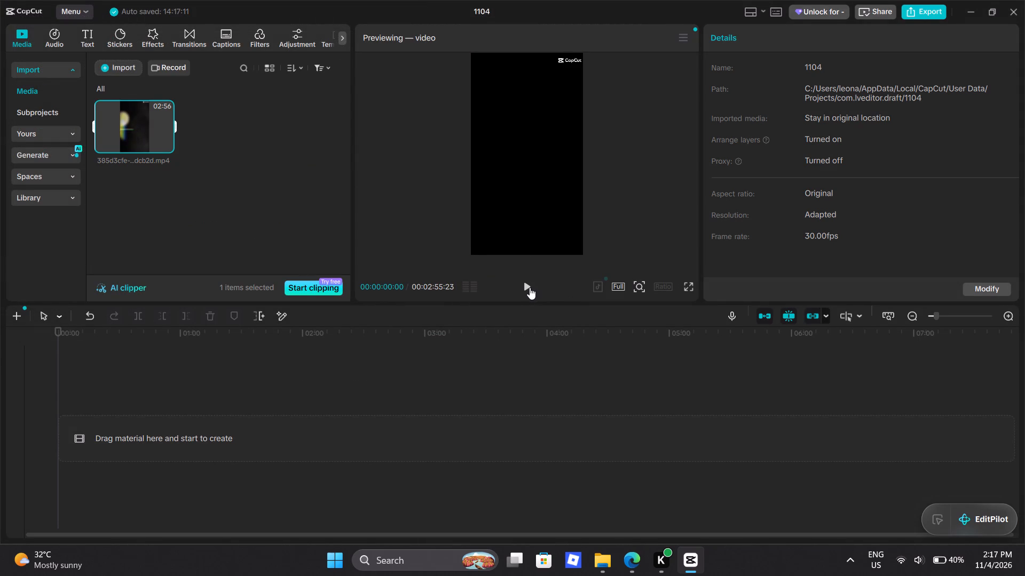
click(529, 287)
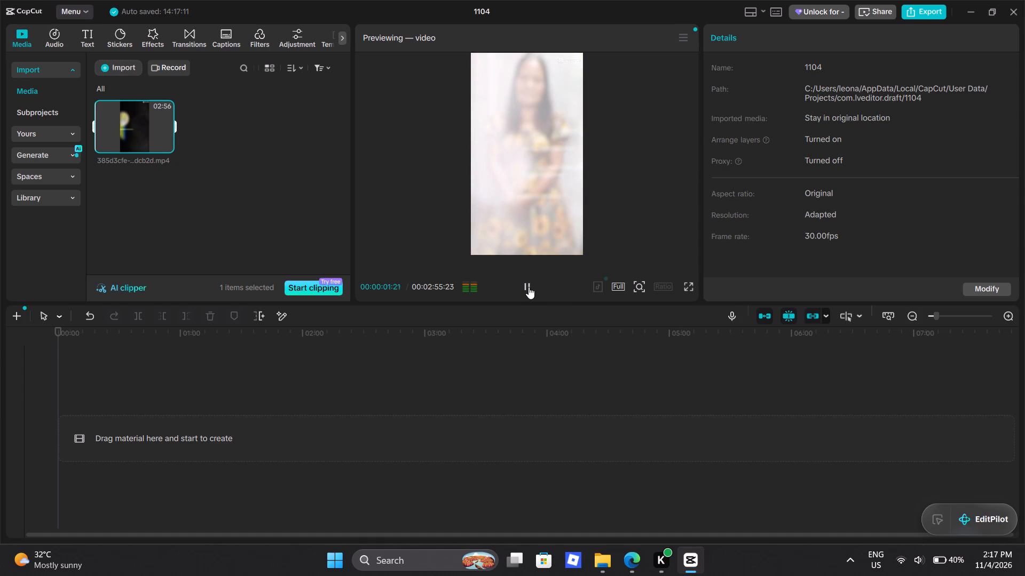
click(529, 287)
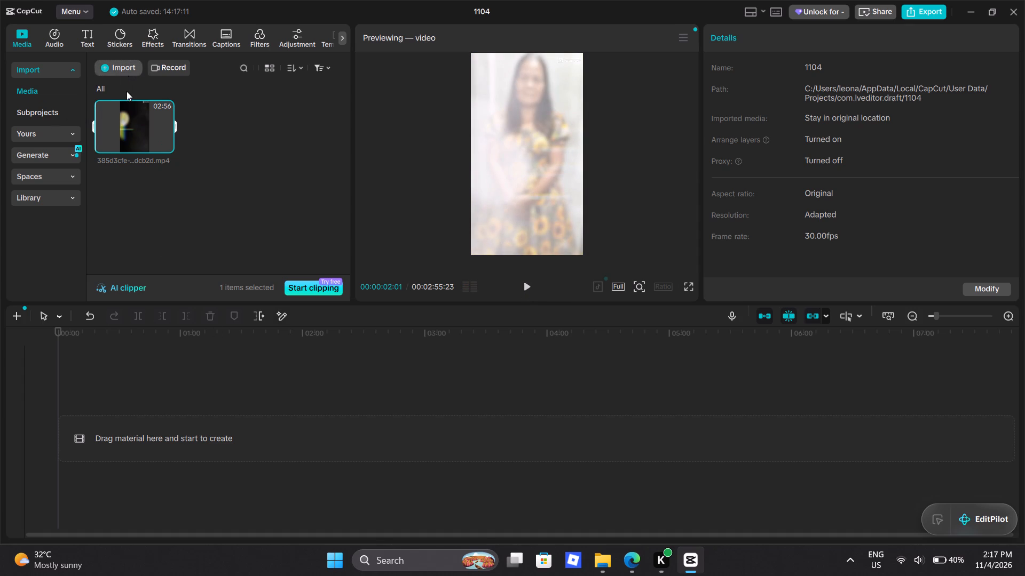
click(142, 114)
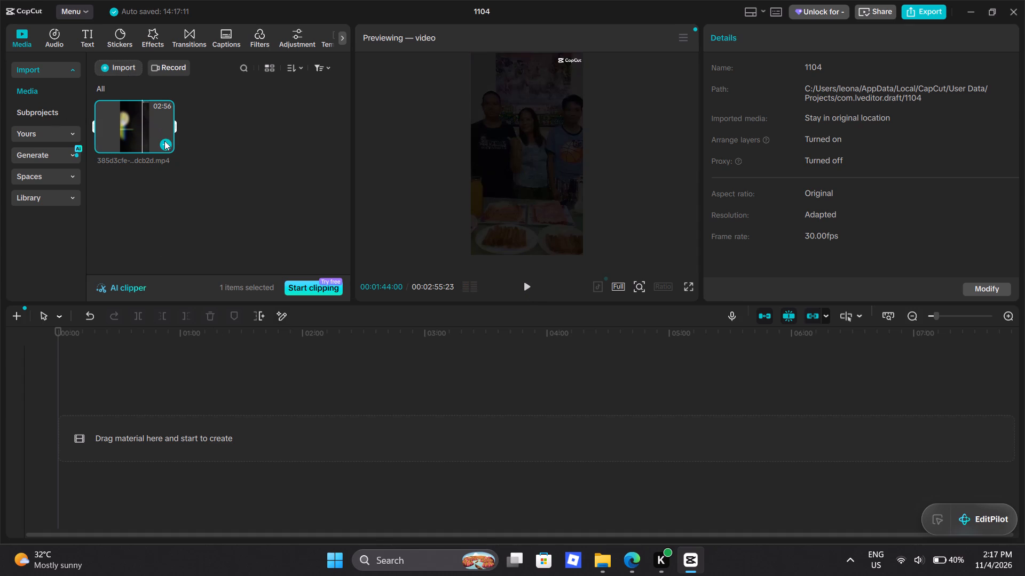
click(164, 142)
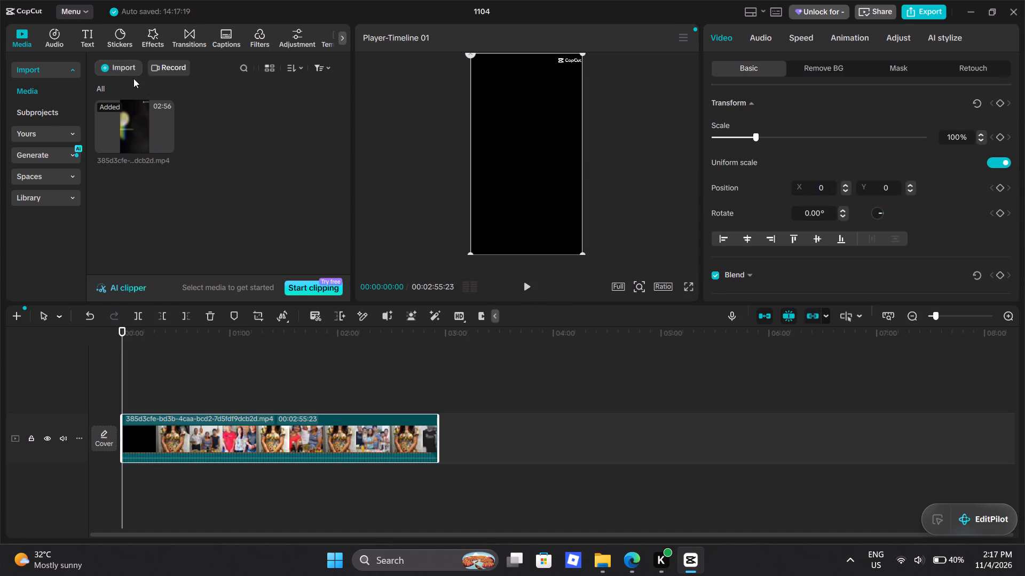
Import the Animnapung_Taon_ng_Pag_ibig MP3 from Downloads and add it to the timeline under the video.
click(129, 67)
click(139, 88)
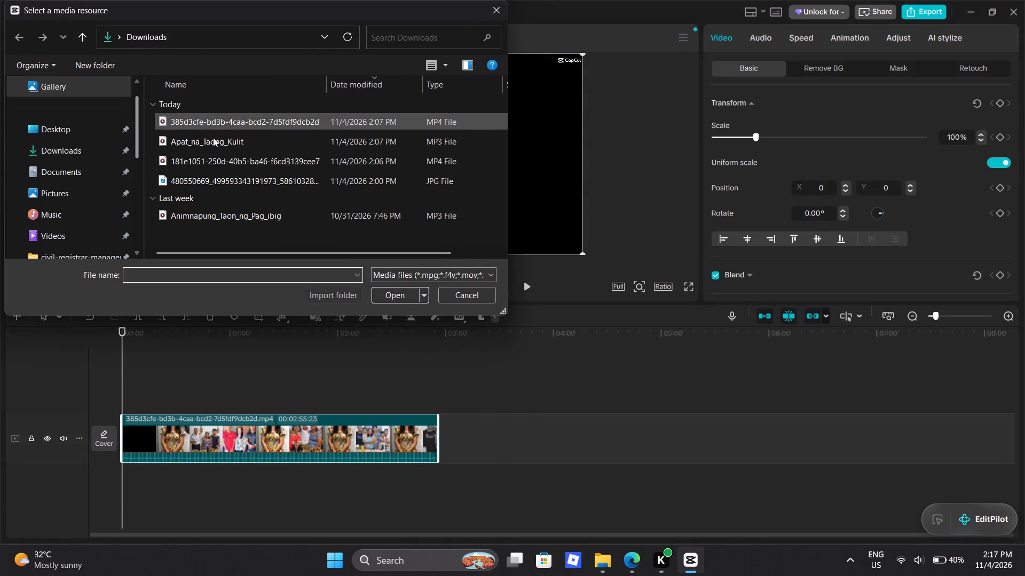
double_click(241, 212)
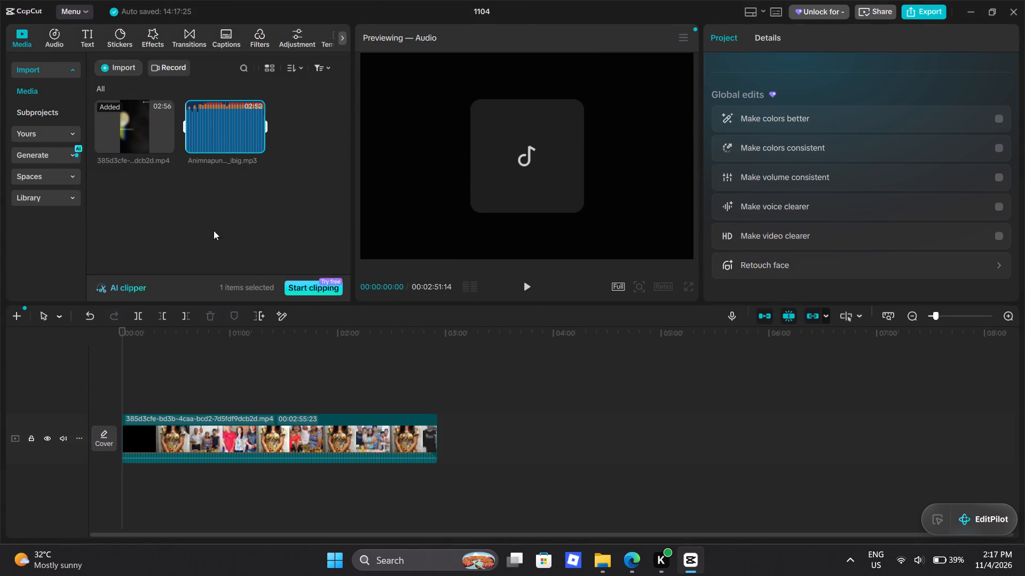
drag(218, 129, 224, 129)
click(260, 145)
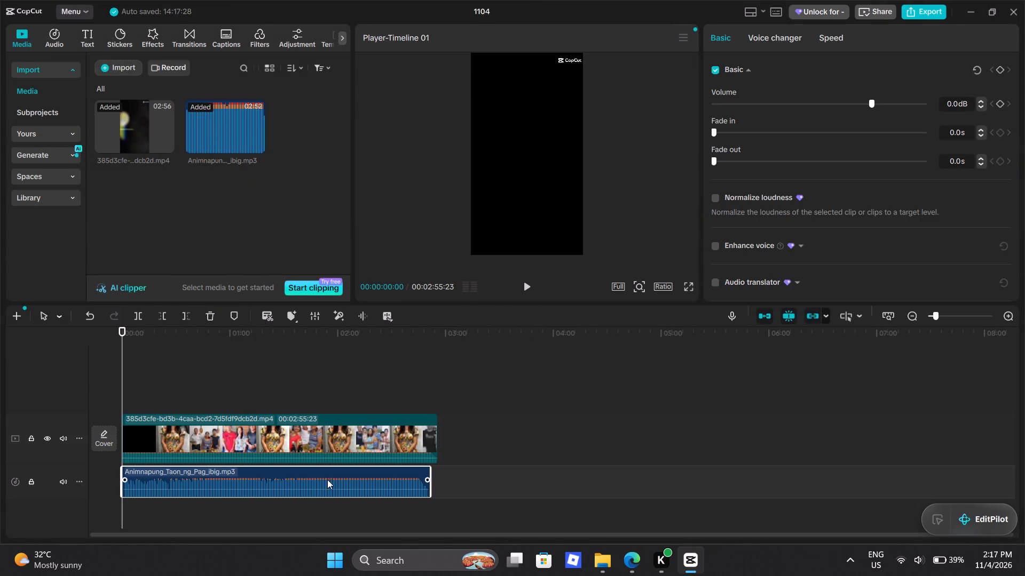
Play the final seconds of the timeline to check how the video and song end together.
click(474, 487)
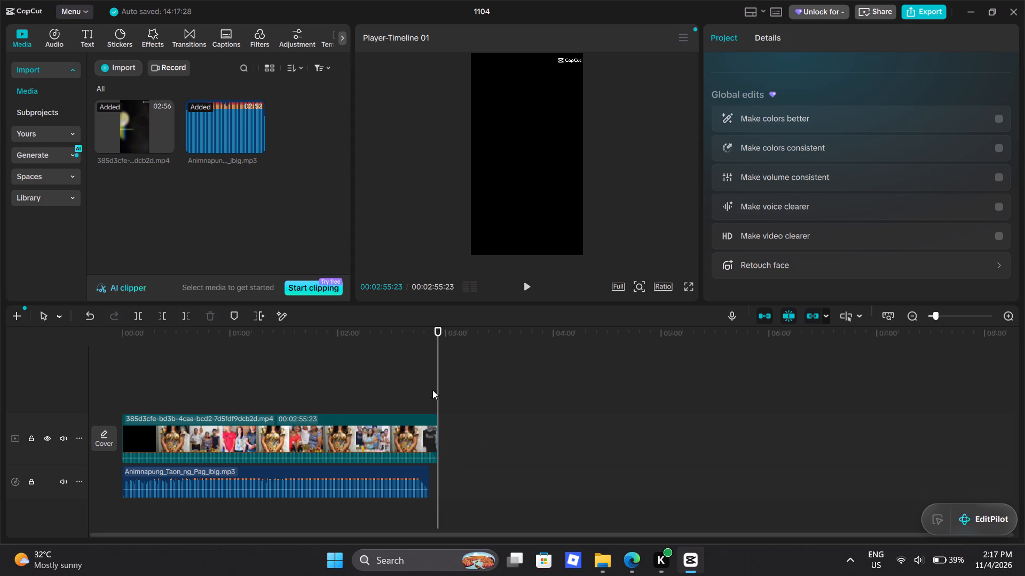
drag(441, 330, 429, 328)
click(531, 280)
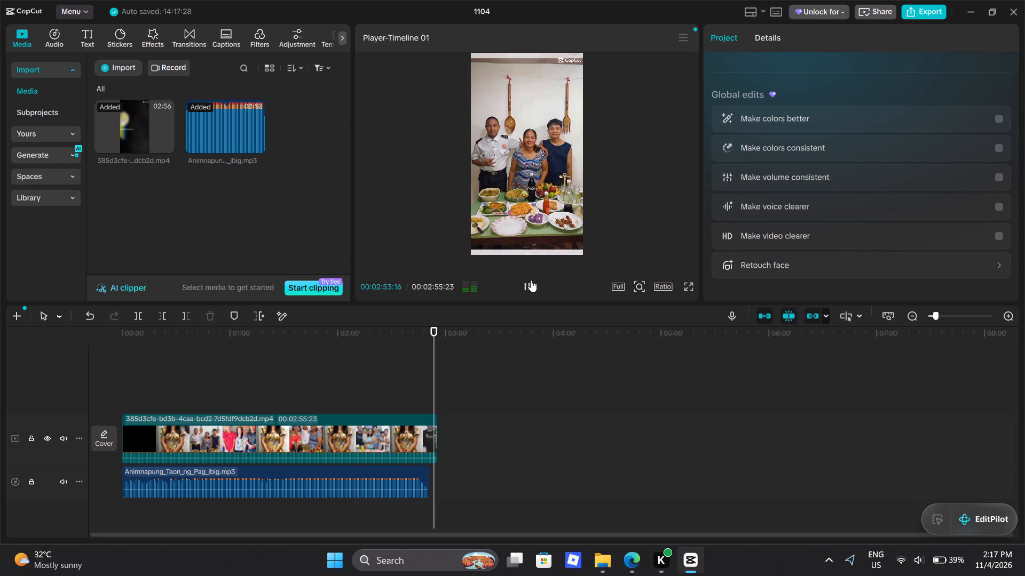
drag(438, 329, 408, 323)
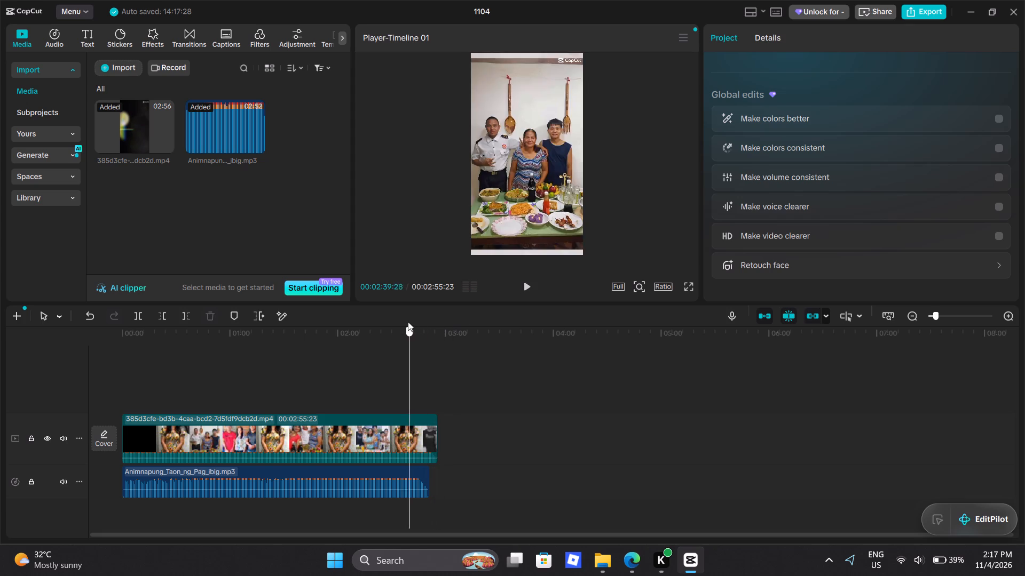
click(530, 290)
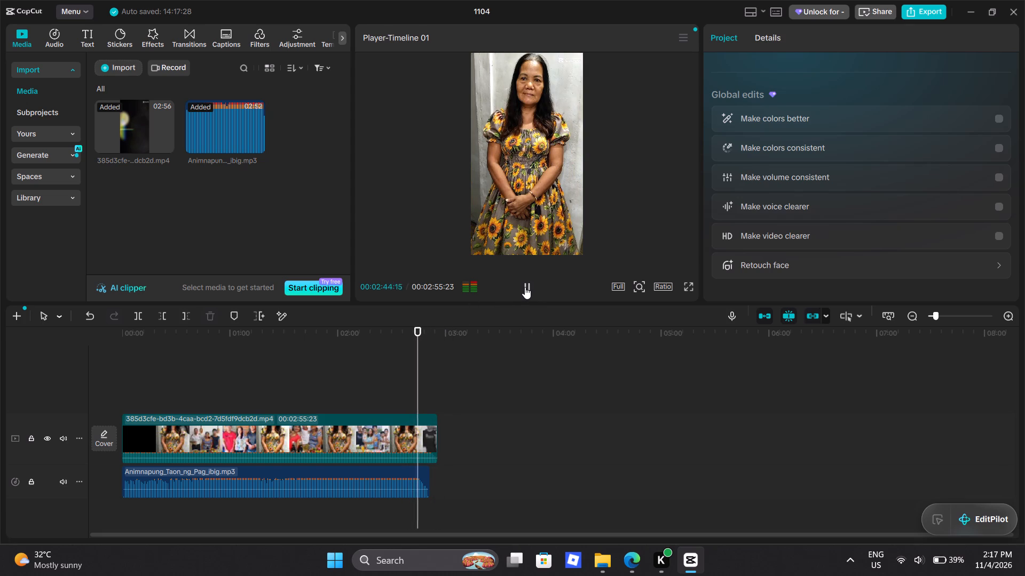
Mute the video track and replay the ending from about 2:41 to check the song alone.
click(62, 436)
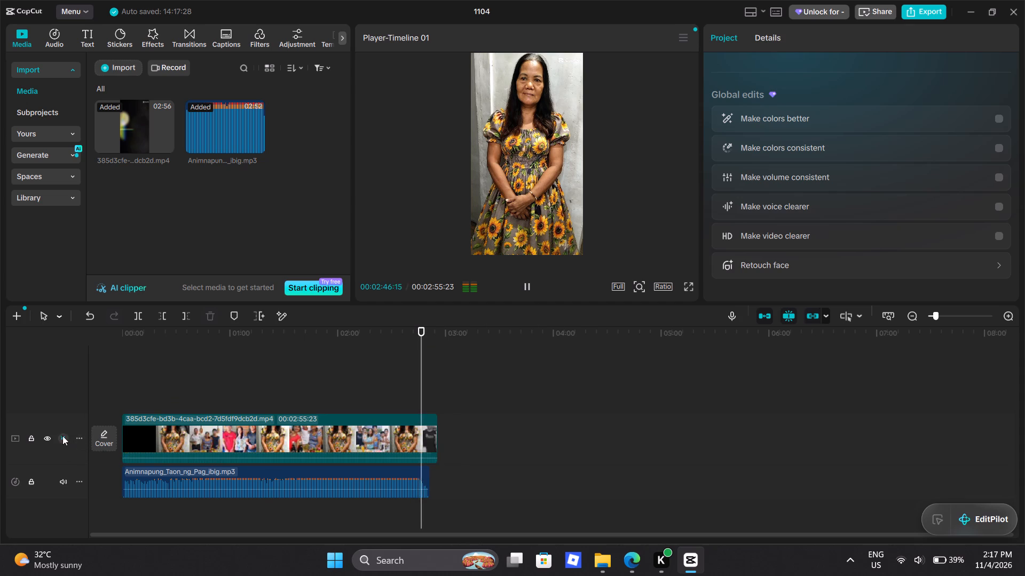
drag(421, 326, 413, 324)
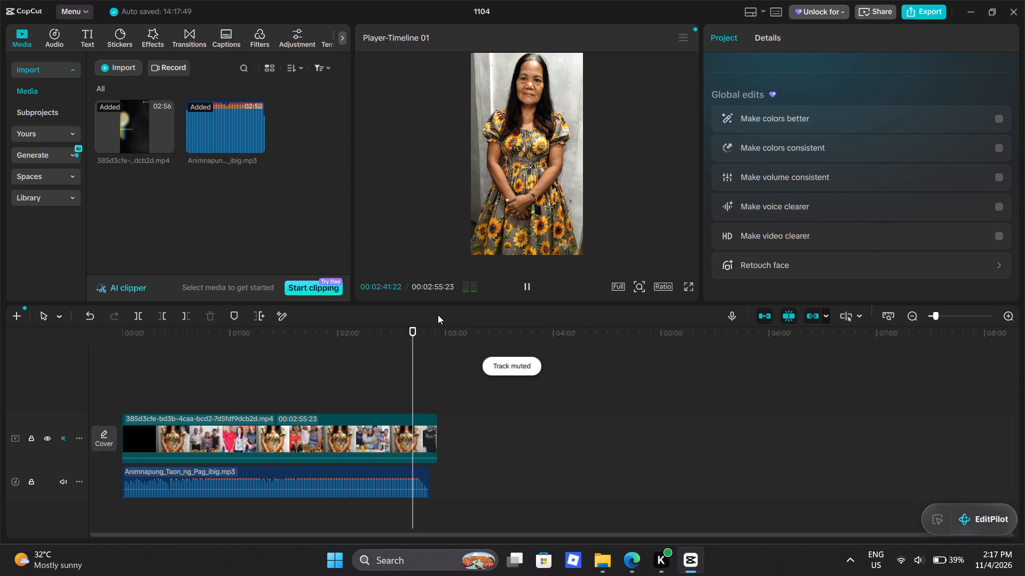
click(521, 286)
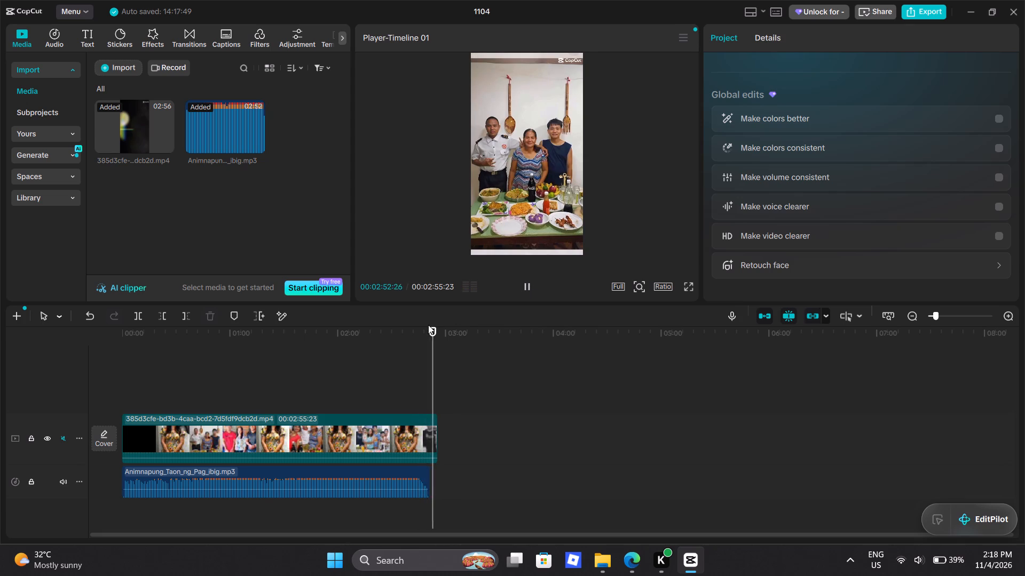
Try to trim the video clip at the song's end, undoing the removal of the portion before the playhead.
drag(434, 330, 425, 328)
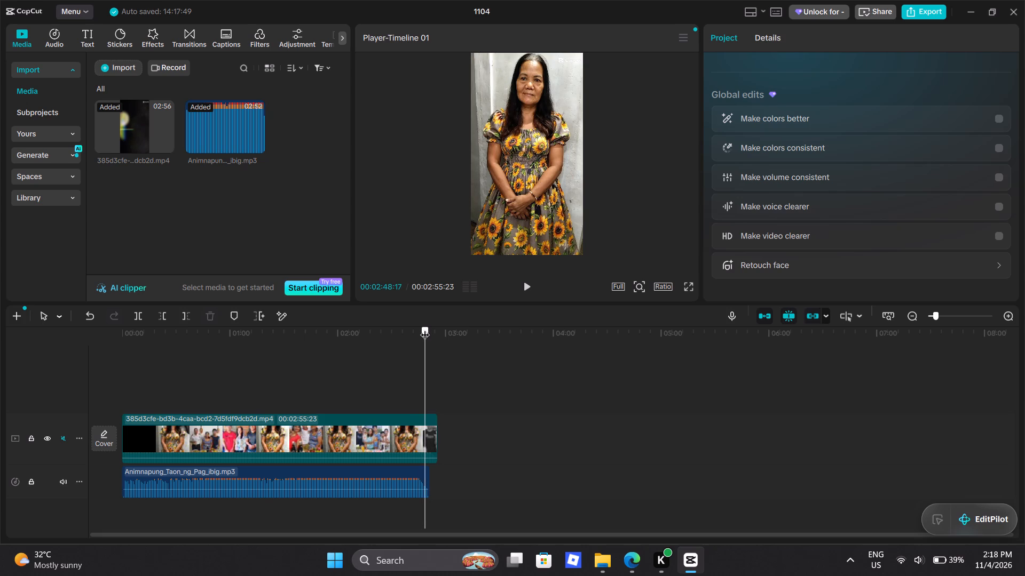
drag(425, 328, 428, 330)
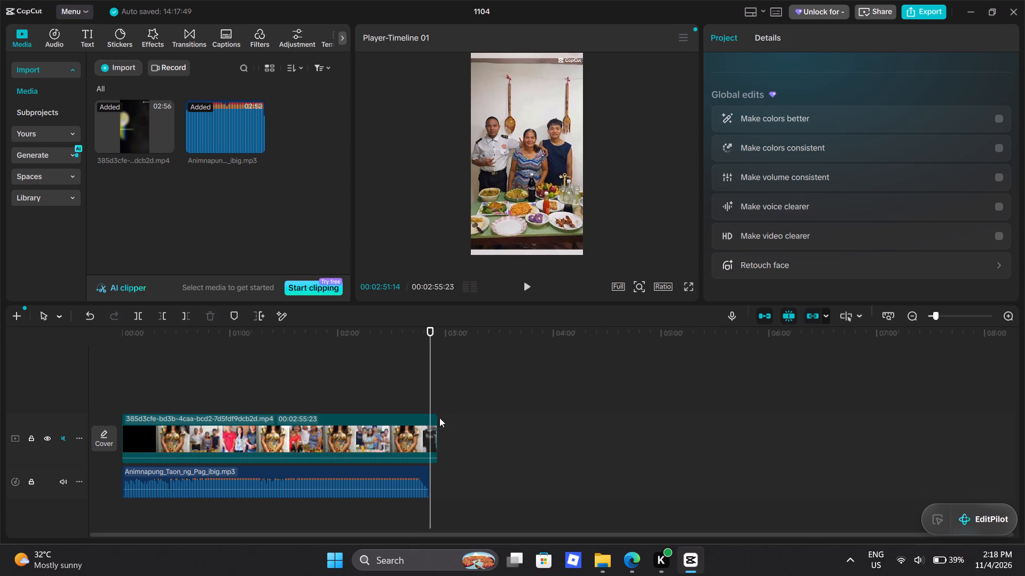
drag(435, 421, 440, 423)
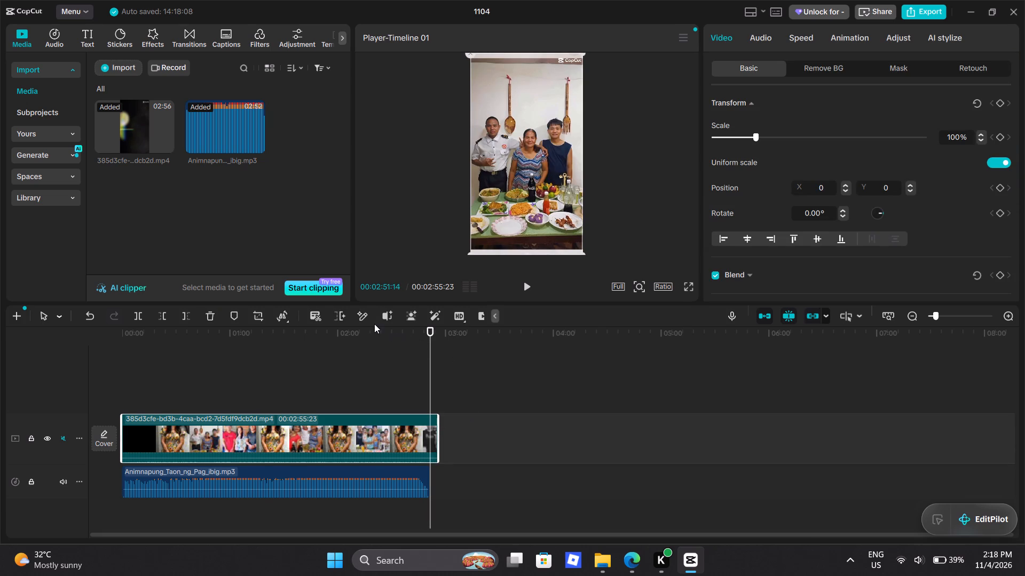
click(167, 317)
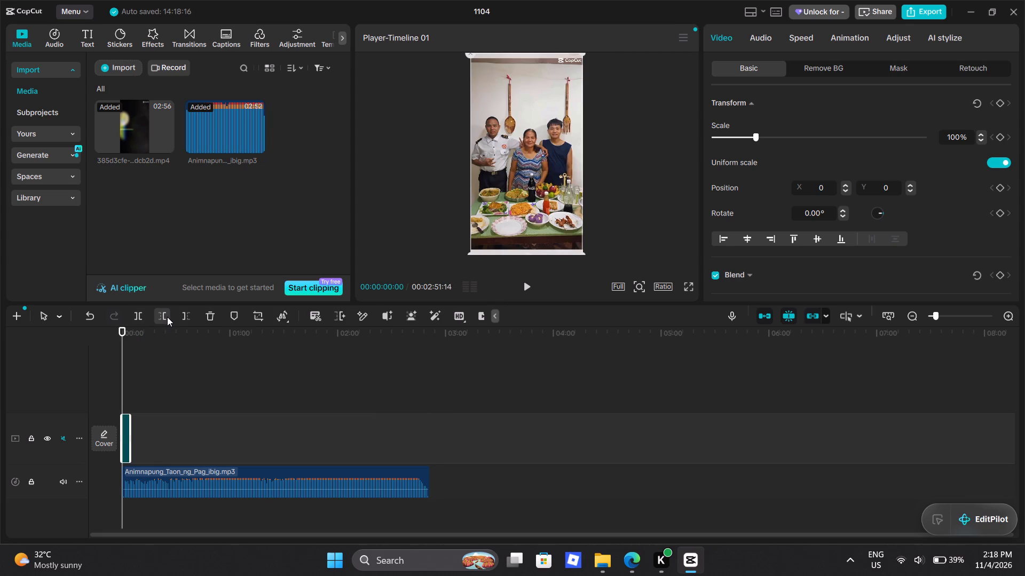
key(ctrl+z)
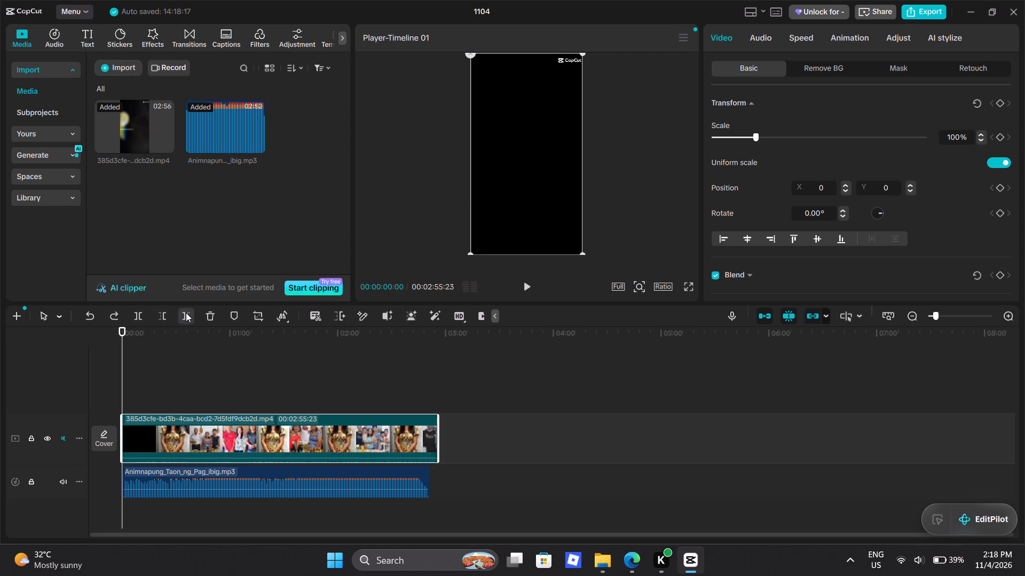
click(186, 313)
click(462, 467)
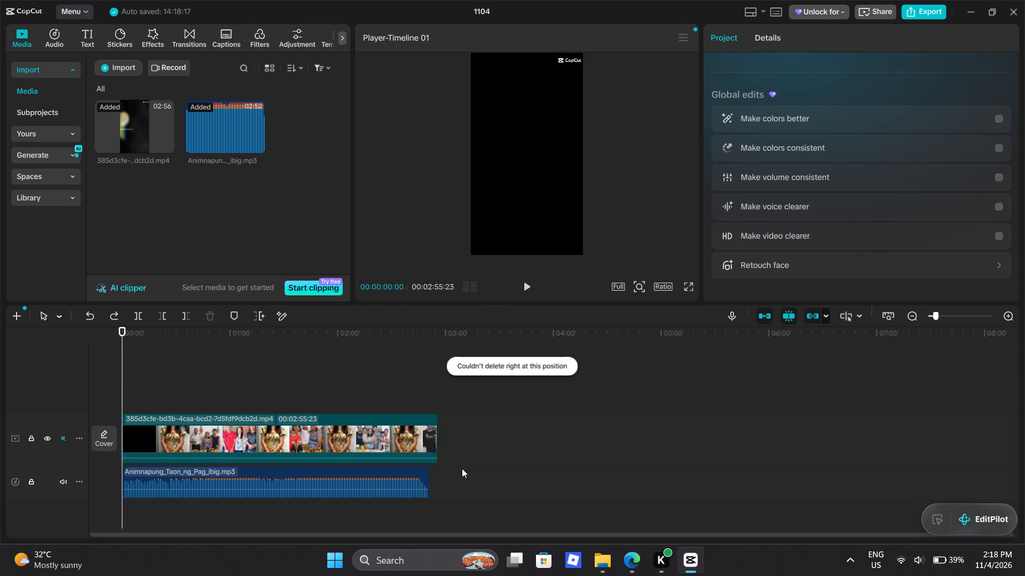
Trim off the end of the video clip after 00:02:51:14 so it ends with the song.
click(431, 444)
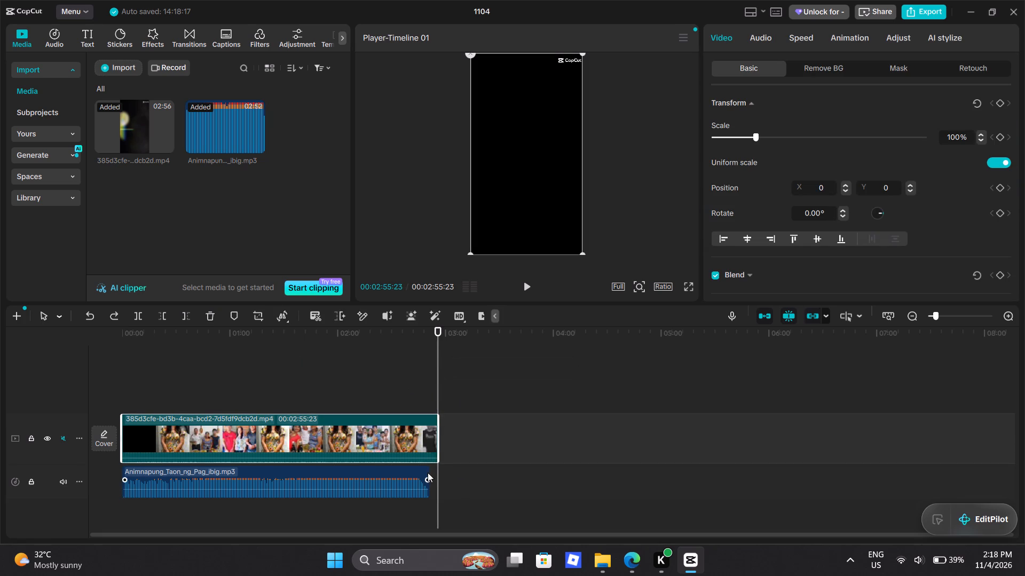
drag(435, 329, 429, 326)
click(391, 421)
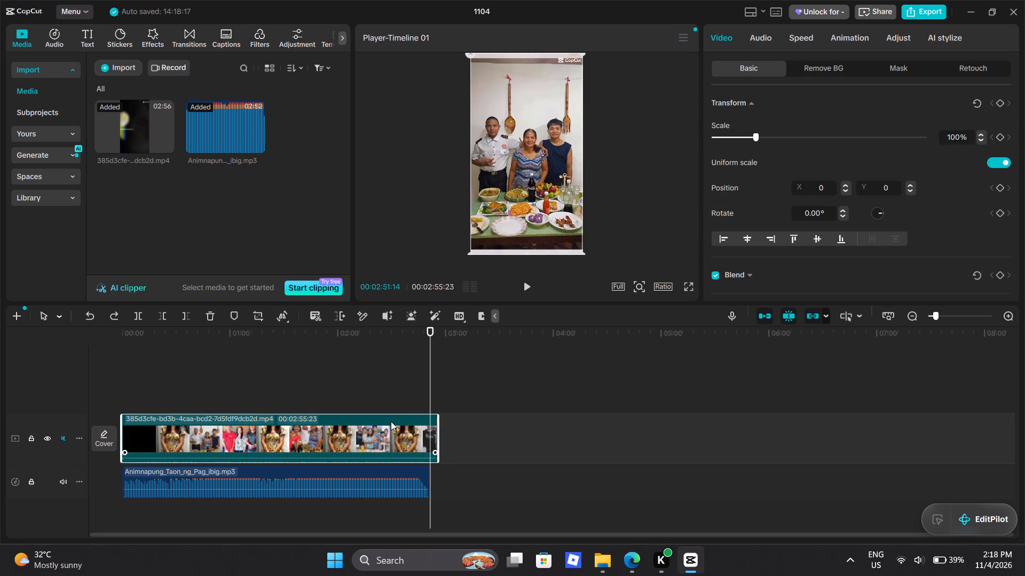
click(186, 313)
click(349, 379)
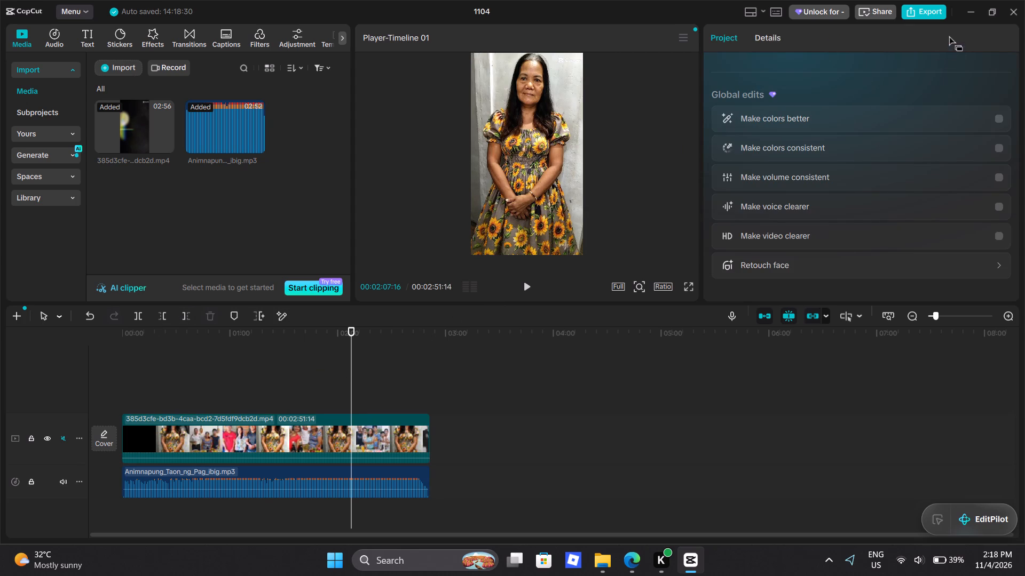
Review the export settings, export the project at 1080P, H.264, mp4 and 30fps, and dismiss the background-export tip.
click(931, 10)
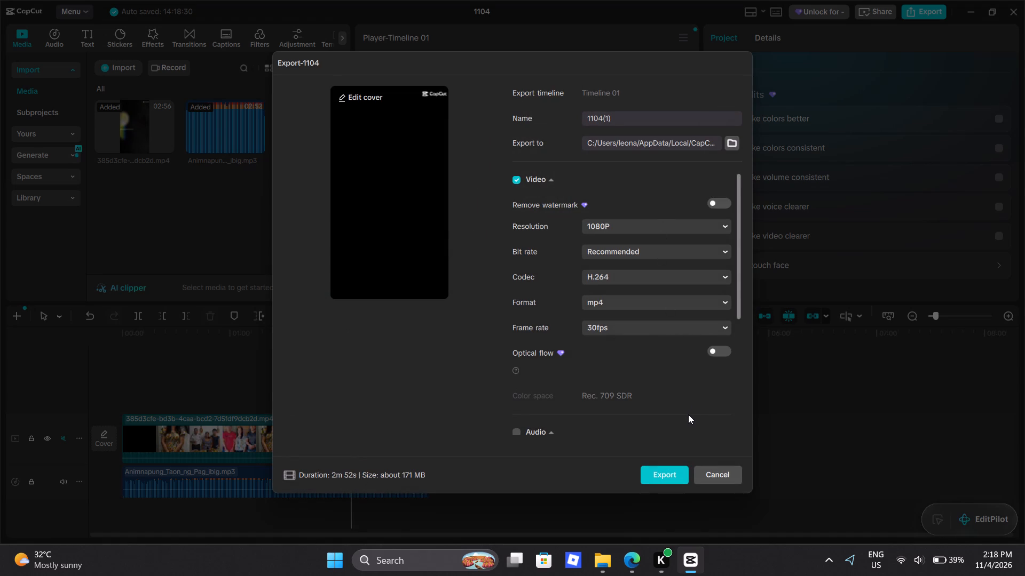
scroll(687, 414, down, 8)
scroll(676, 443, up, 6)
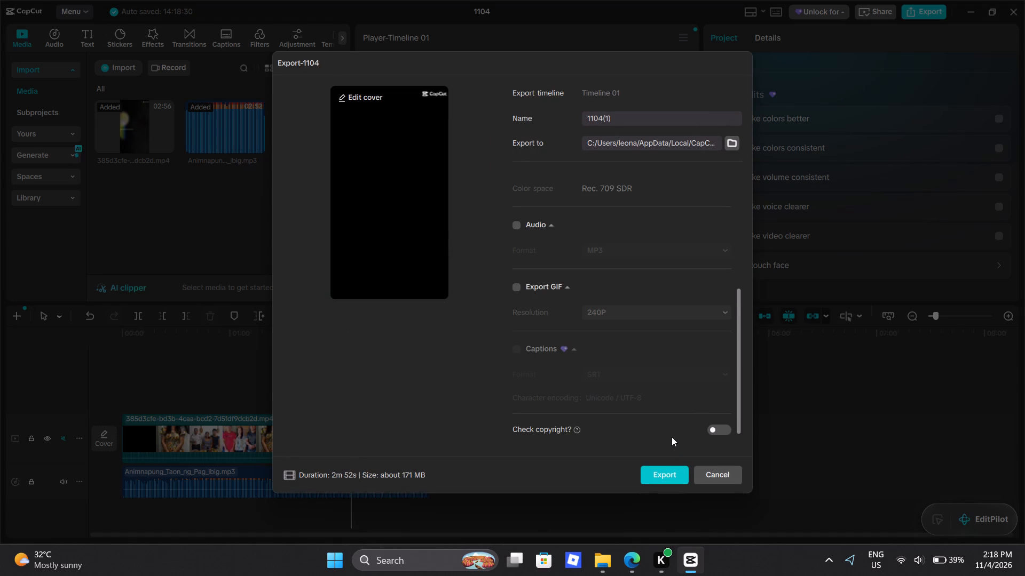
click(661, 467)
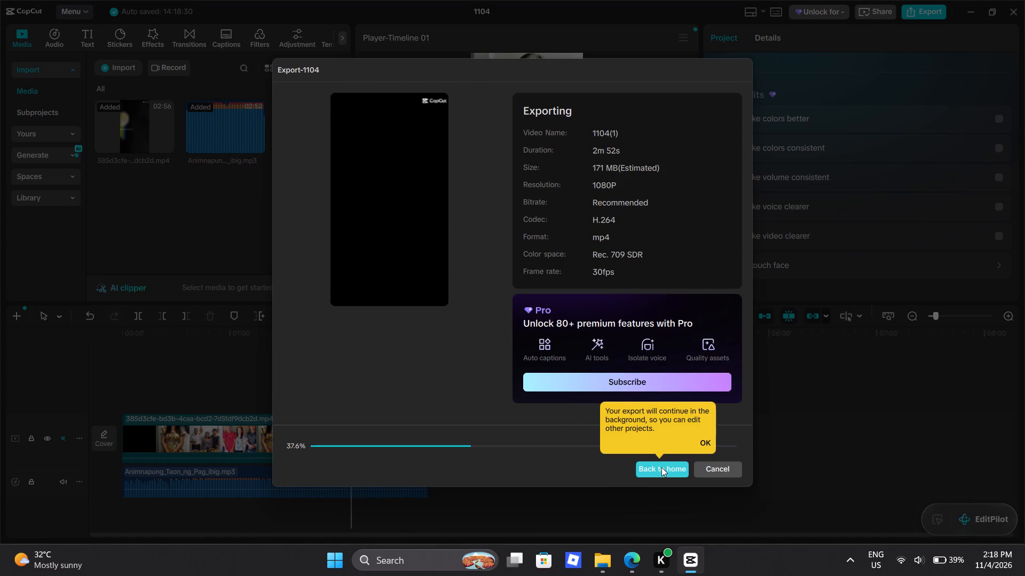
click(706, 441)
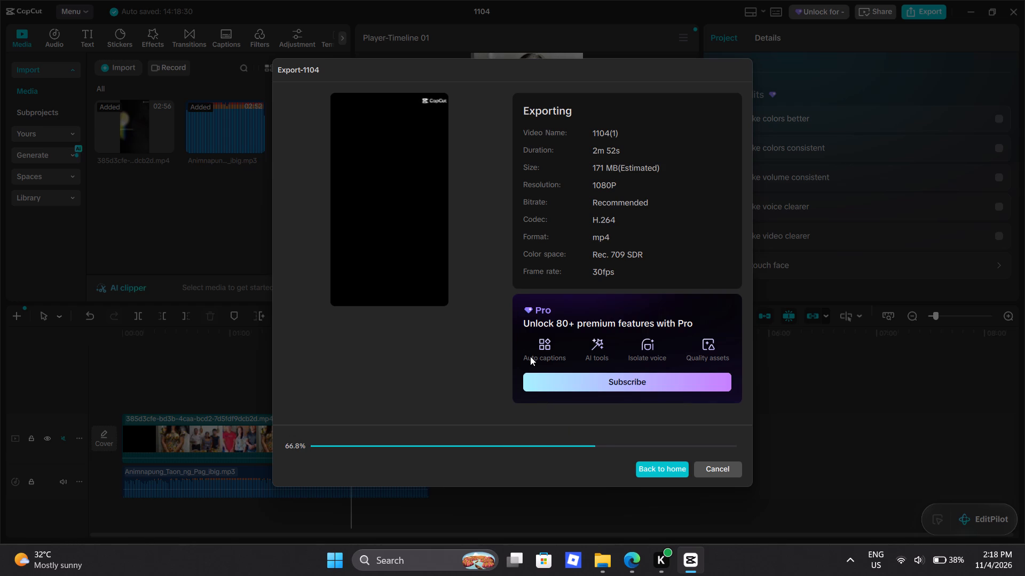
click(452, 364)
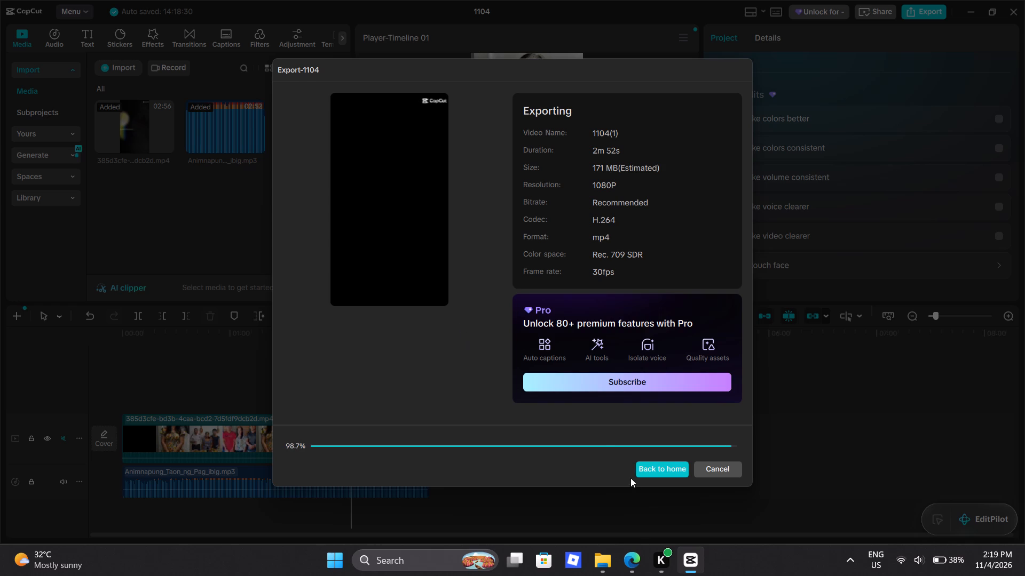
Switch to File Explorer, close its Videos window and bring the Downloads window to the front.
click(597, 557)
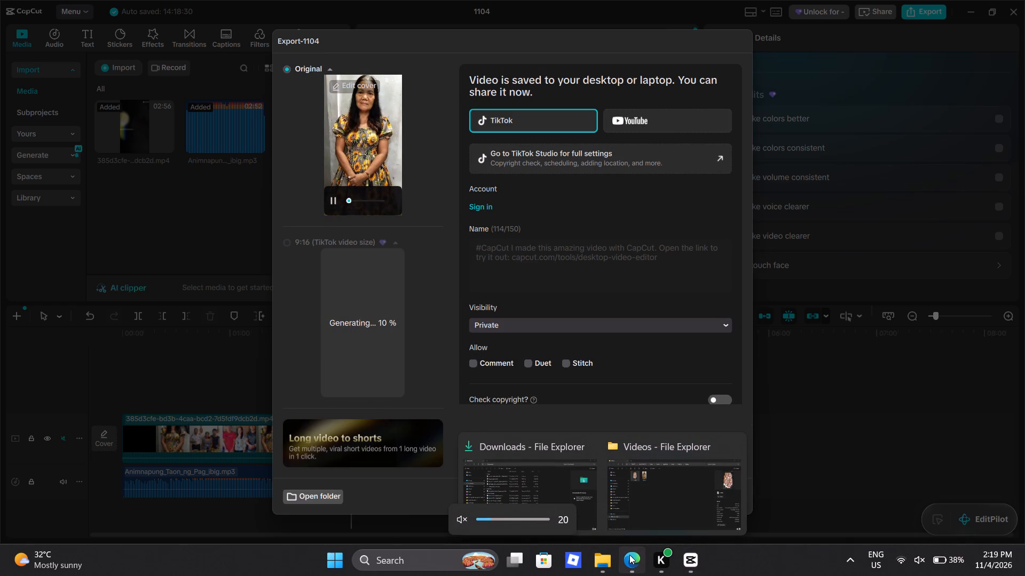
click(611, 556)
click(611, 556)
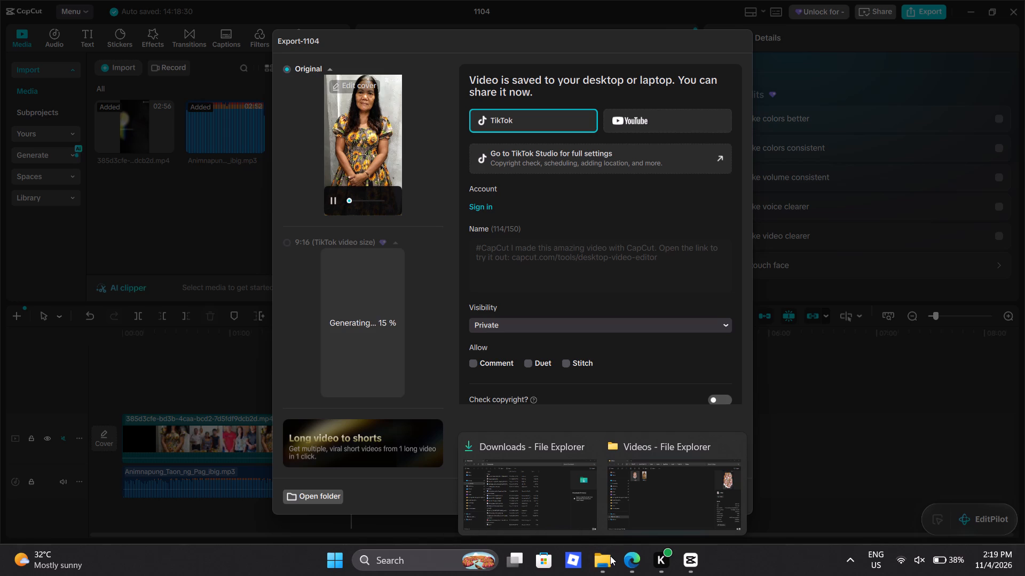
click(732, 447)
click(584, 503)
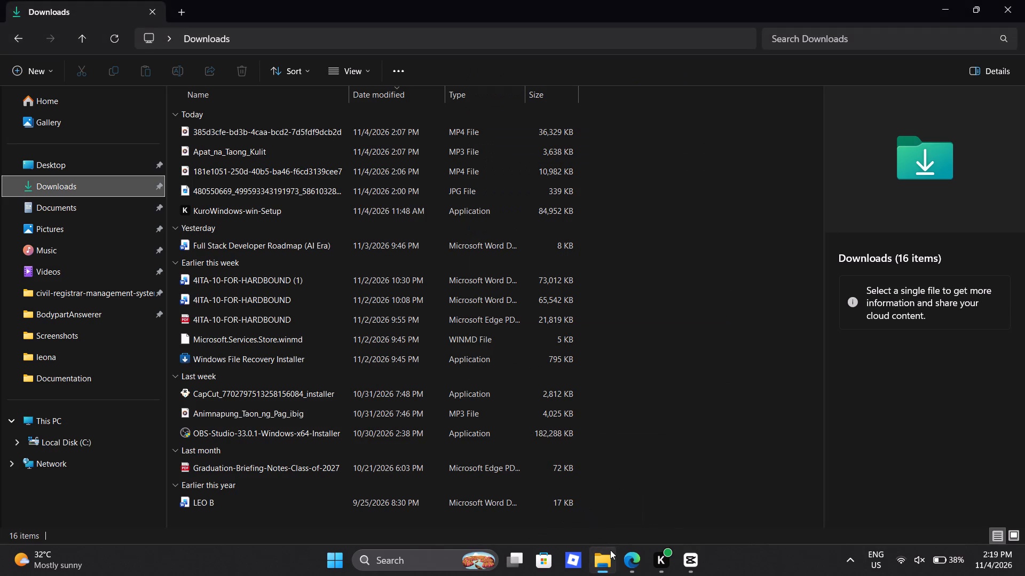
click(628, 564)
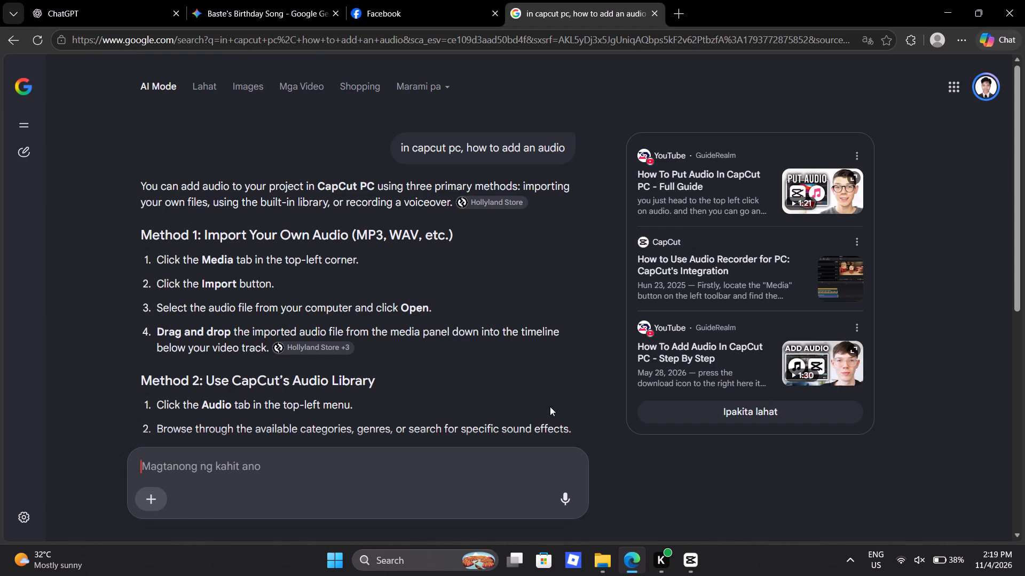
click(603, 550)
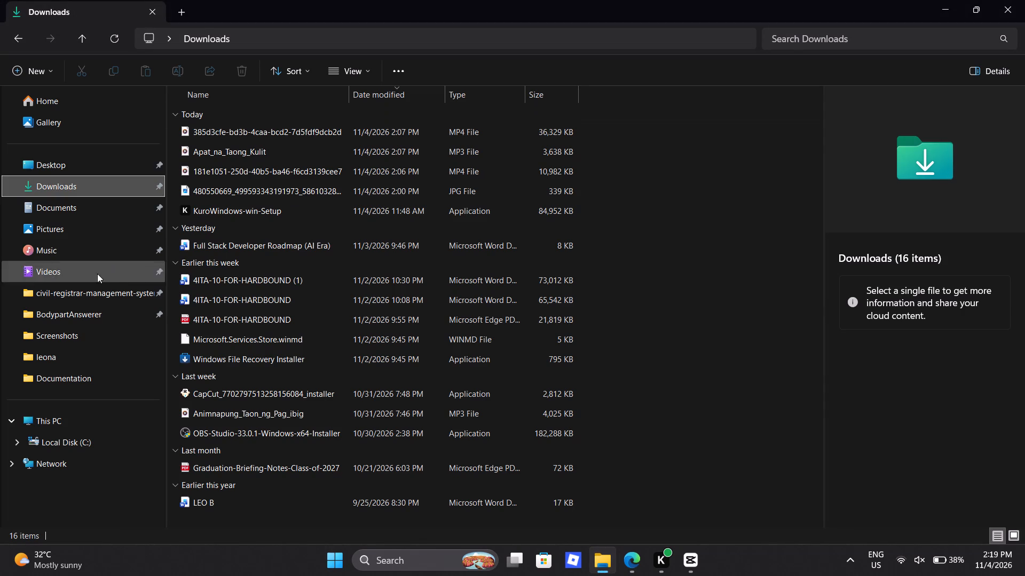
click(598, 564)
click(598, 564)
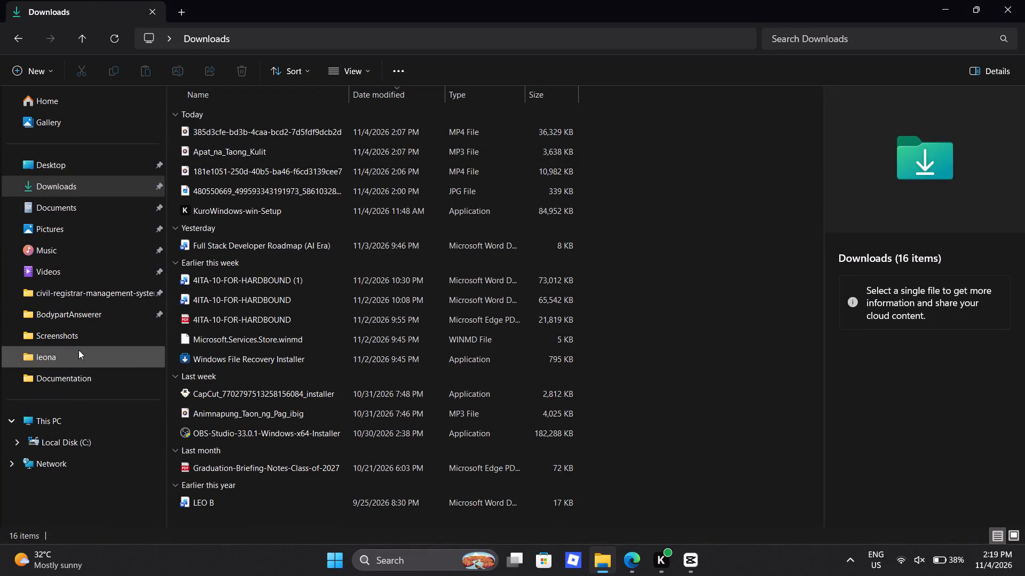
Open CapCut's export folder from the user profile folder, at AppData > Local > CapCut > Videos.
click(78, 350)
click(79, 352)
scroll(257, 171, down, 3)
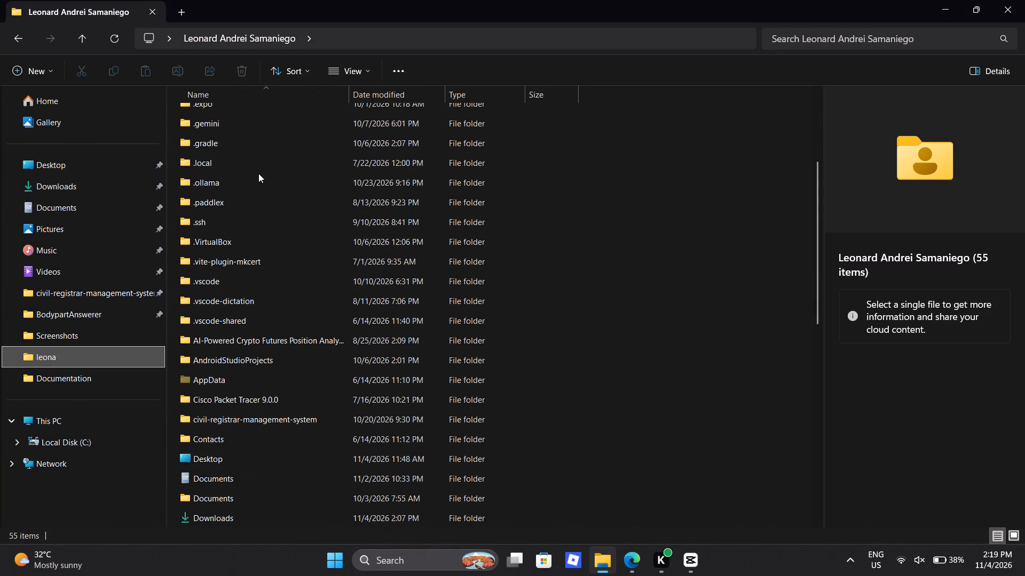
double_click(242, 377)
double_click(251, 118)
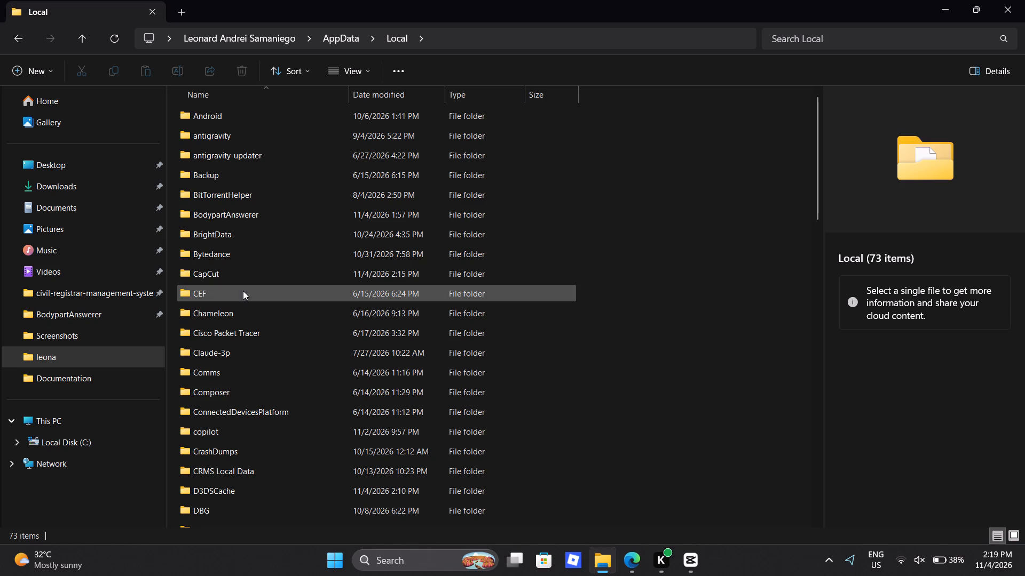
double_click(240, 273)
double_click(234, 111)
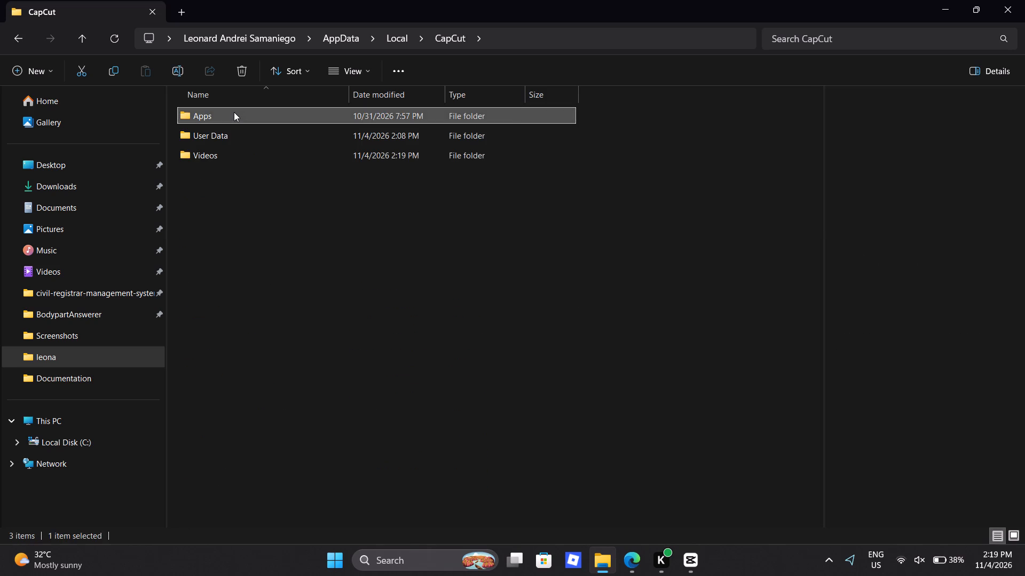
click(18, 32)
click(18, 32)
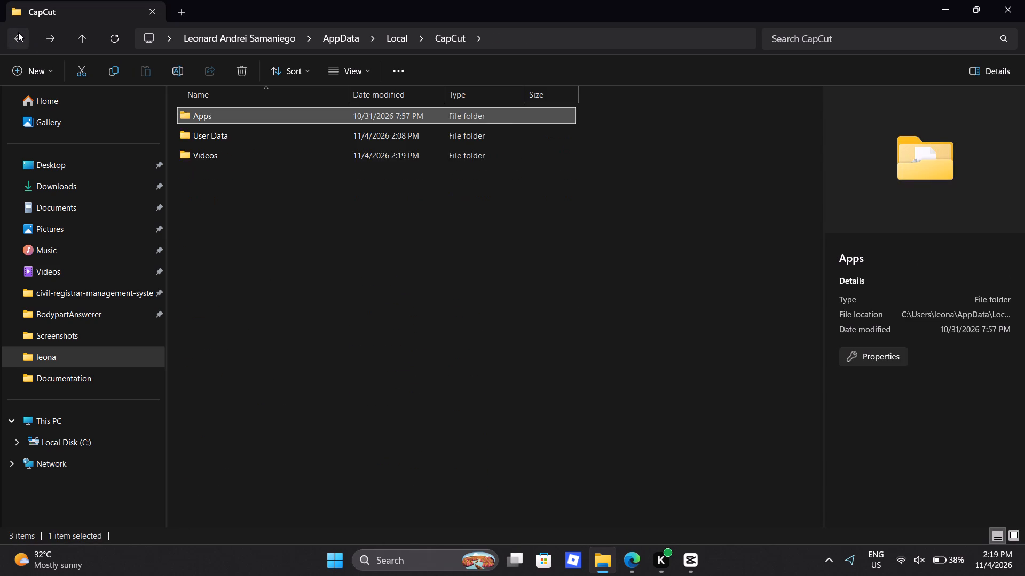
double_click(223, 267)
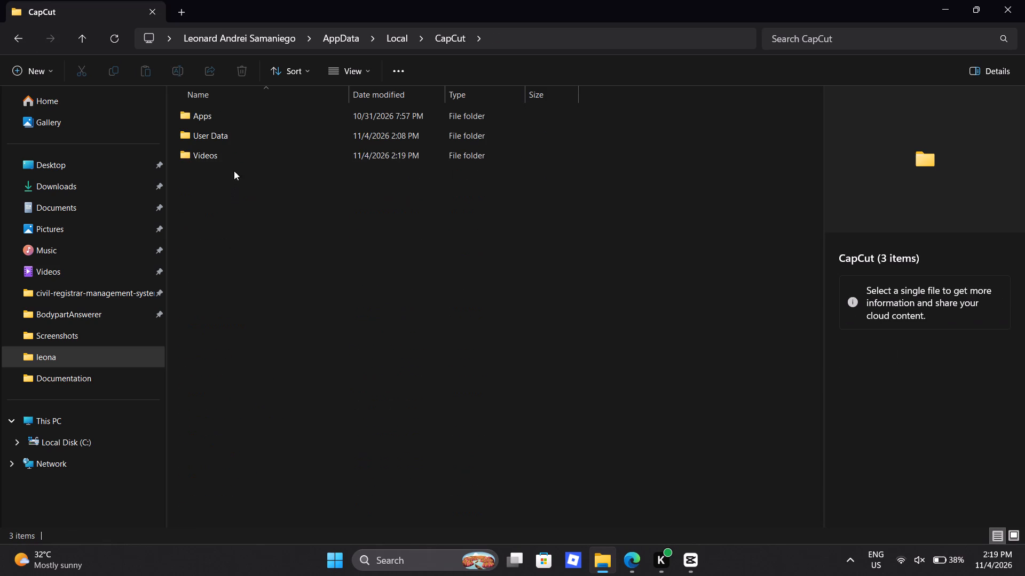
double_click(238, 159)
Compare the previews and file details of the exported videos 1104 and 1104(1).
click(290, 144)
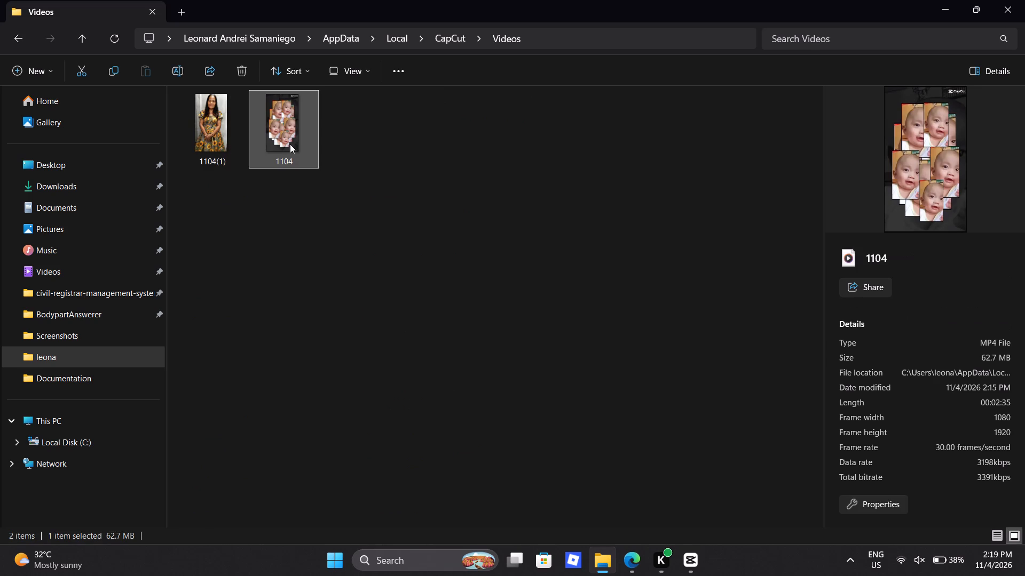
click(202, 124)
click(254, 117)
click(222, 120)
click(273, 118)
click(215, 115)
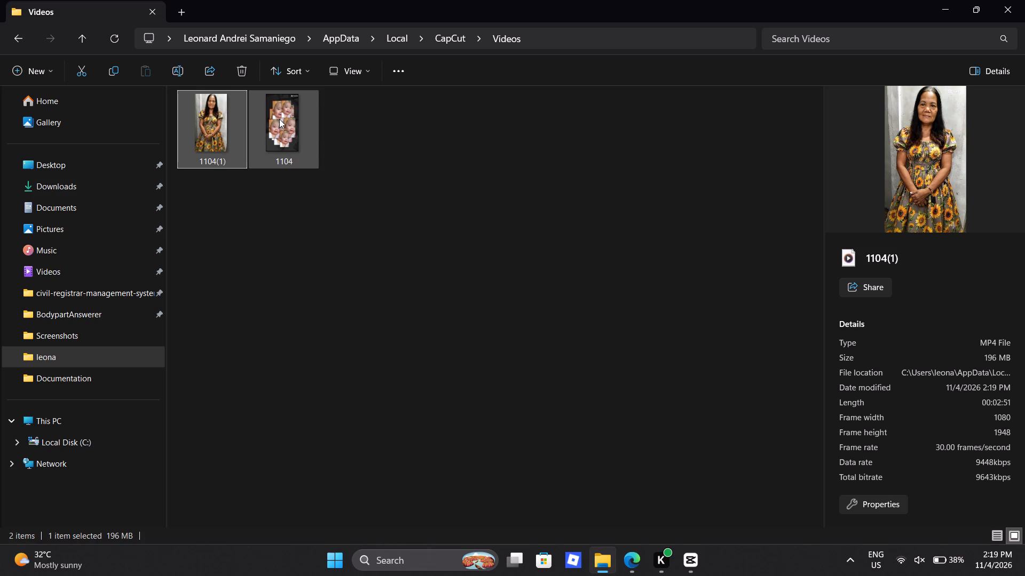
click(287, 119)
click(242, 121)
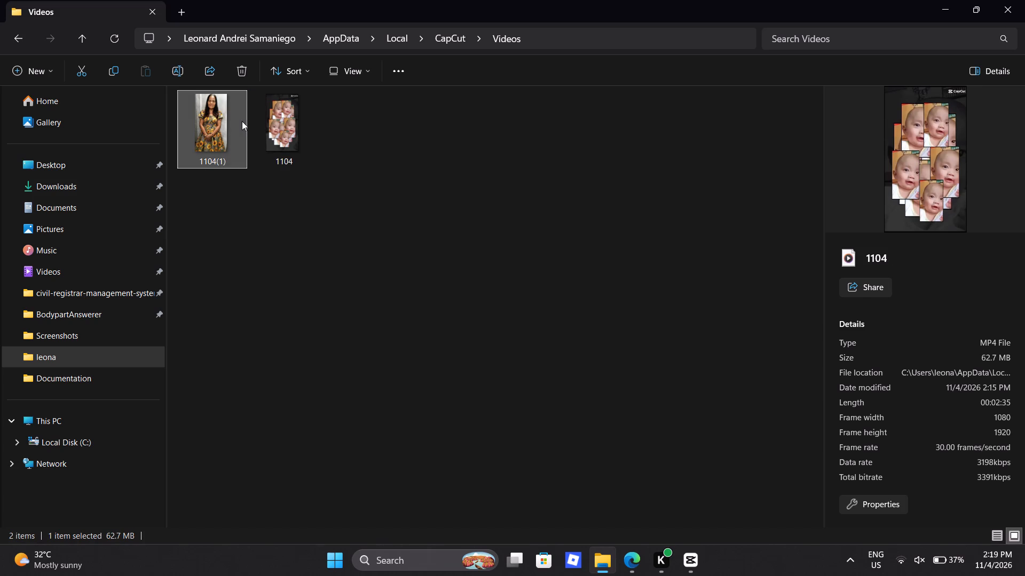
click(274, 116)
click(243, 117)
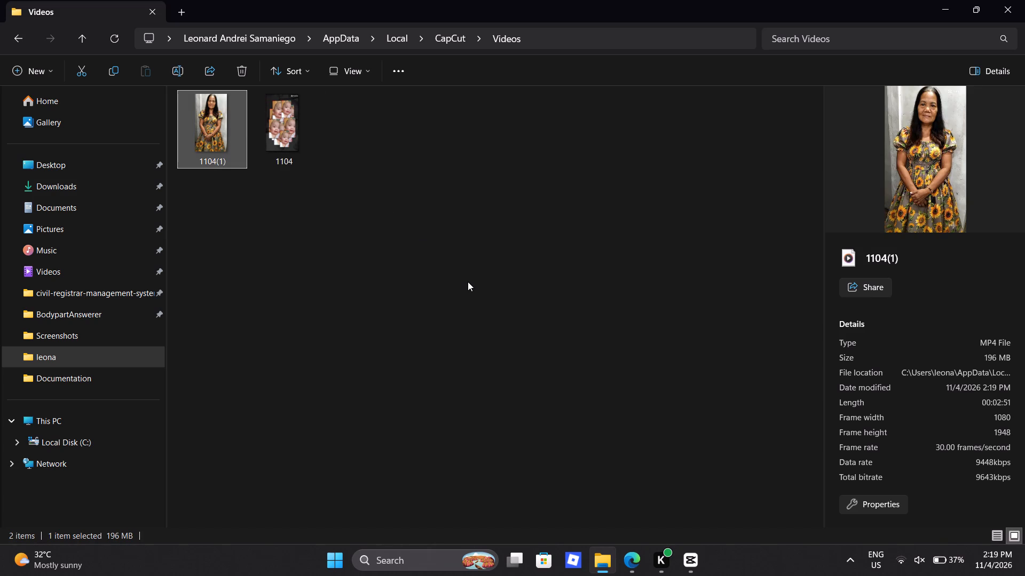
click(294, 121)
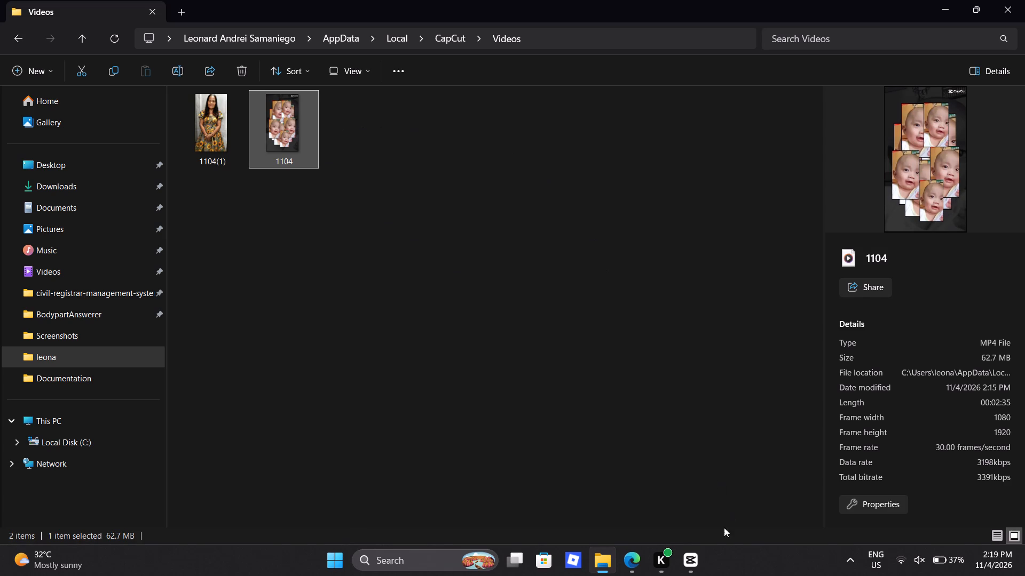
Switch back to CapCut and close the finished export window to return to the 1104 timeline.
click(692, 555)
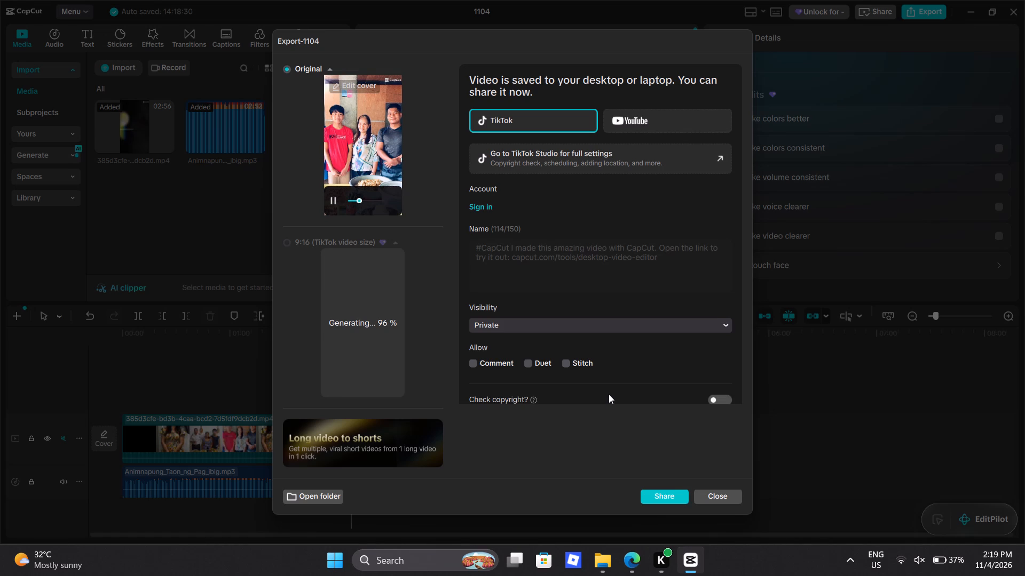